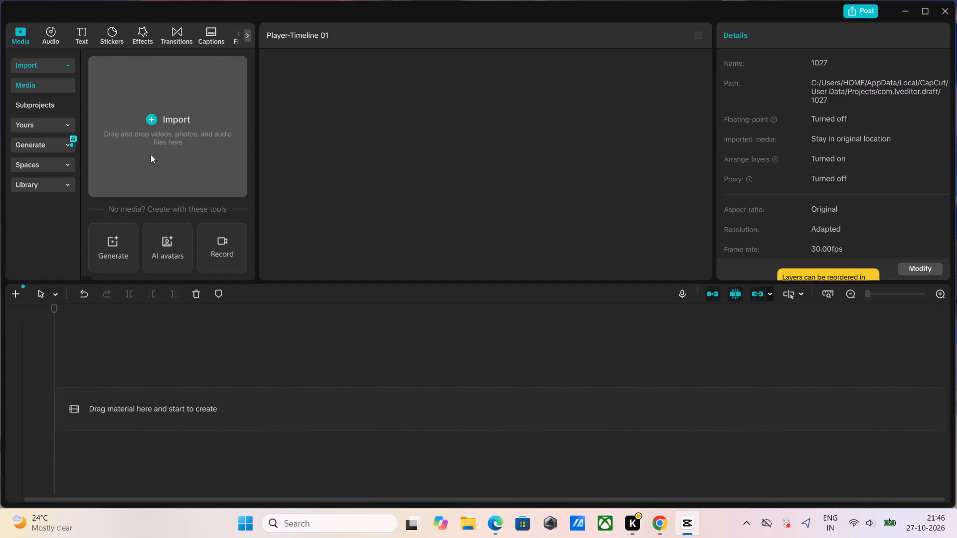
Import the Minecraft gameplay recording dated 2026-10-27 from the Videos > Captures folder on the device.
click(149, 127)
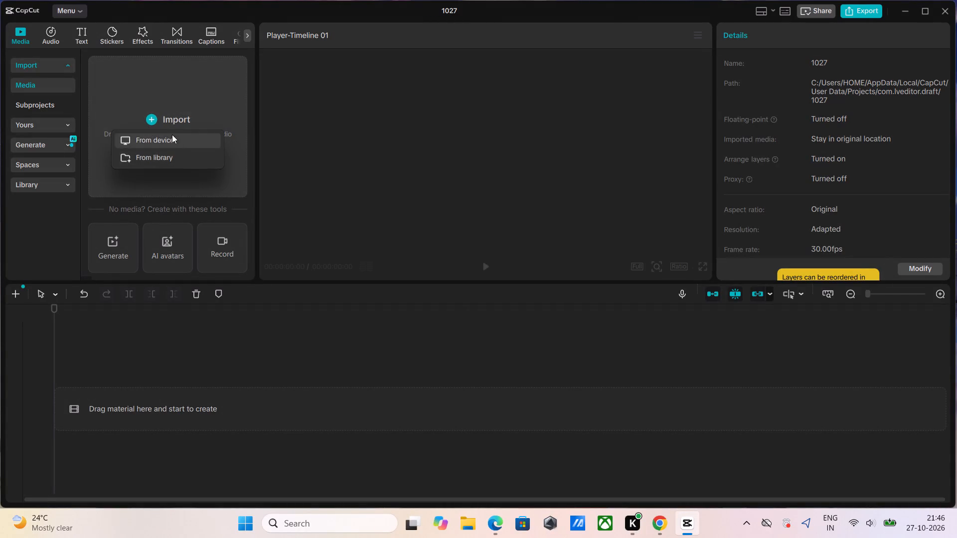
click(172, 134)
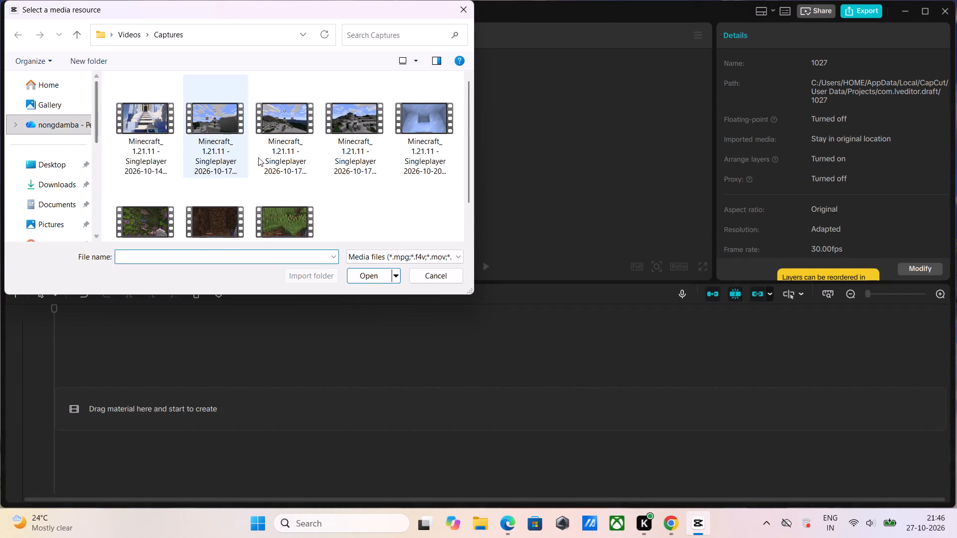
scroll(279, 155, down, 1)
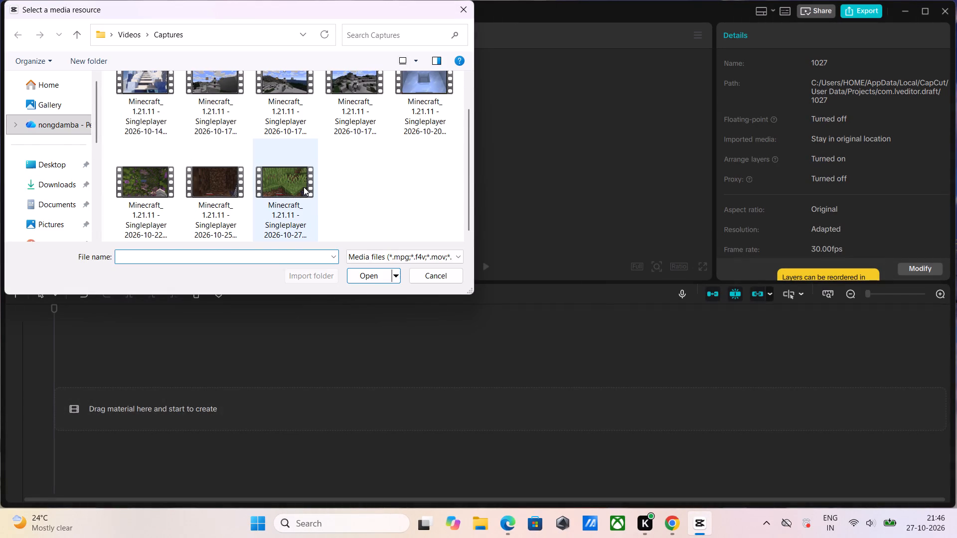
double_click(304, 187)
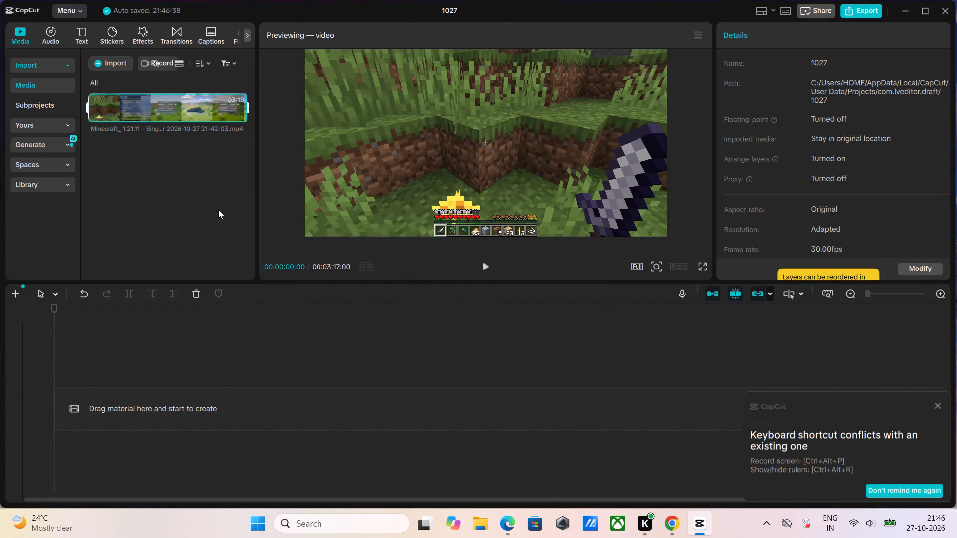
Place the imported Minecraft video at the start of the timeline and enlarge the timeline scale for editing.
click(138, 109)
drag(150, 162, 151, 283)
drag(149, 309, 139, 418)
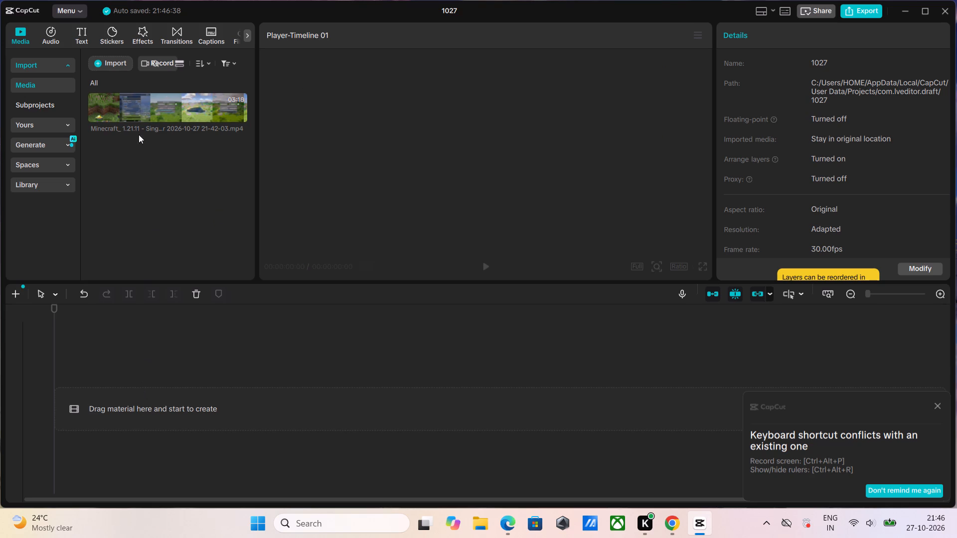
drag(131, 109, 114, 404)
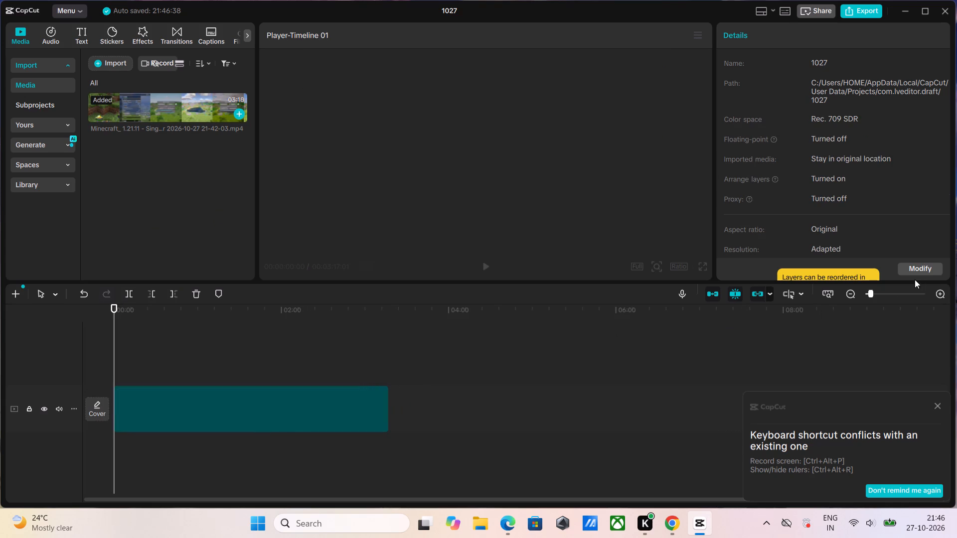
drag(874, 294, 885, 294)
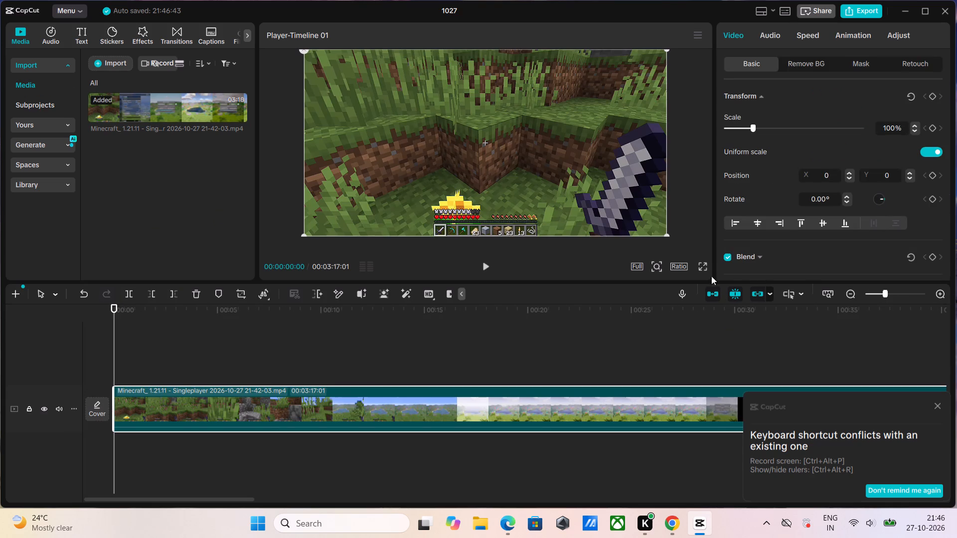
Set the project's aspect ratio to 9:16.
click(679, 264)
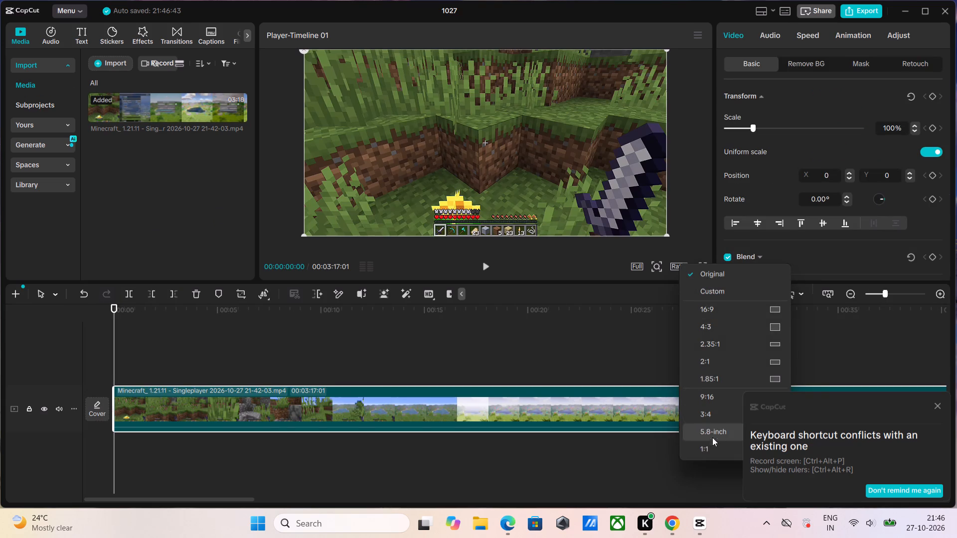
click(721, 399)
Scale the Minecraft clip up to 343% so that it fills the vertical frame.
drag(535, 167, 607, 223)
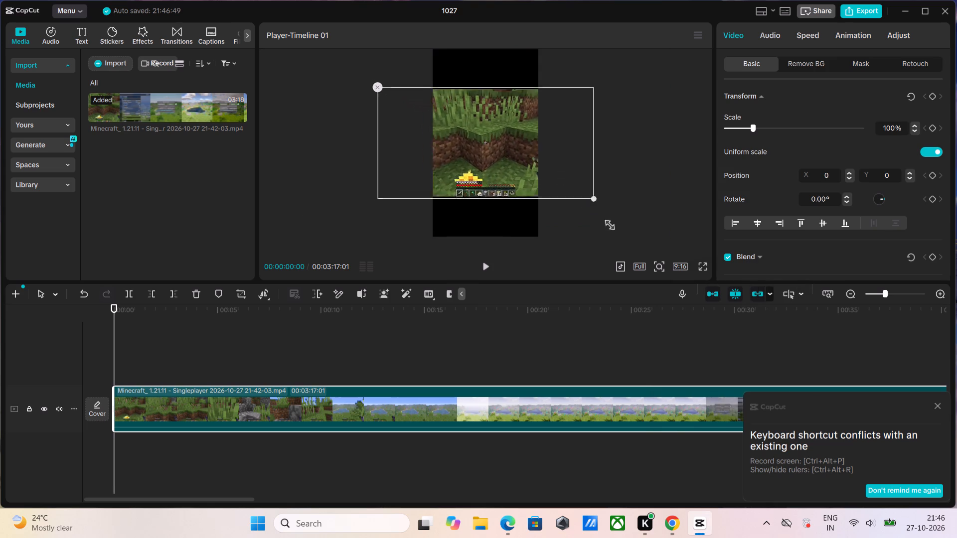
drag(607, 223, 669, 326)
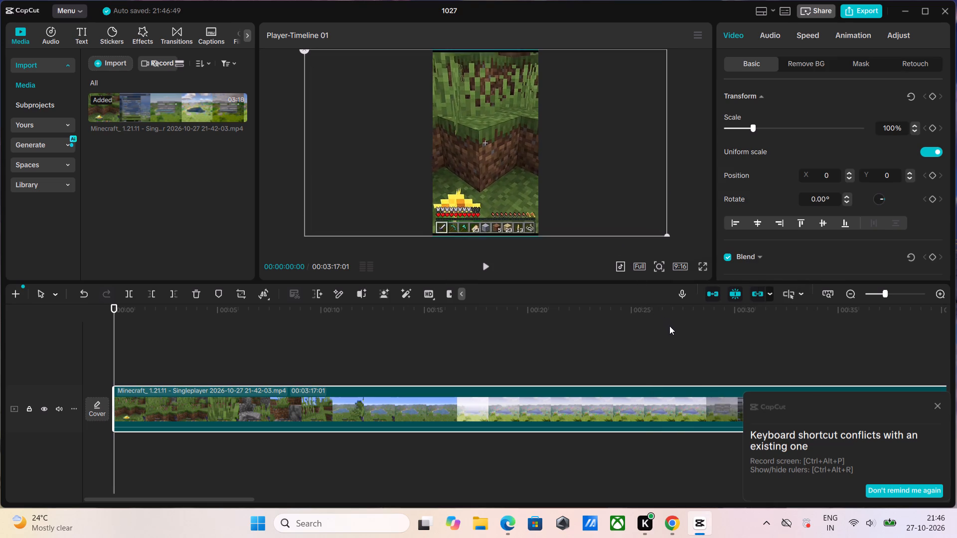
drag(669, 326, 609, 285)
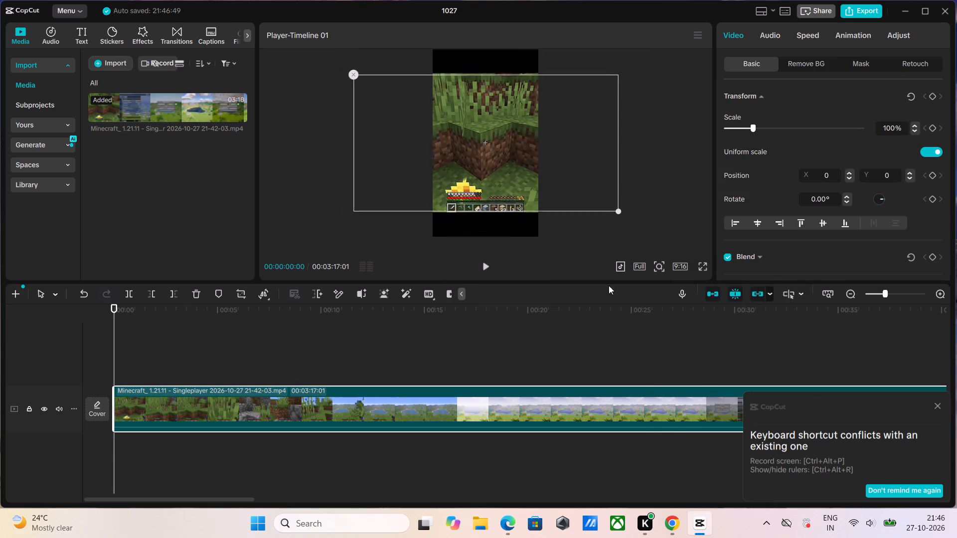
drag(609, 285, 638, 332)
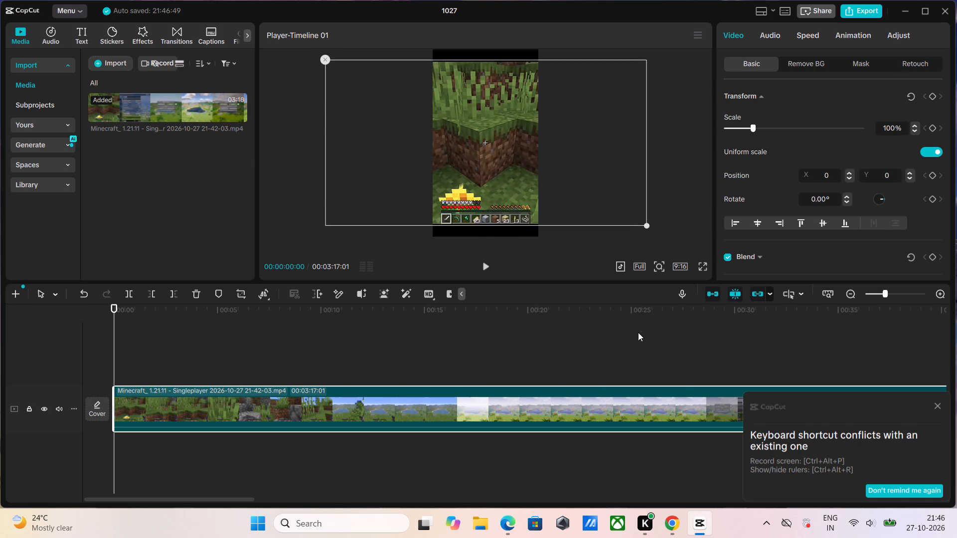
drag(638, 332, 651, 353)
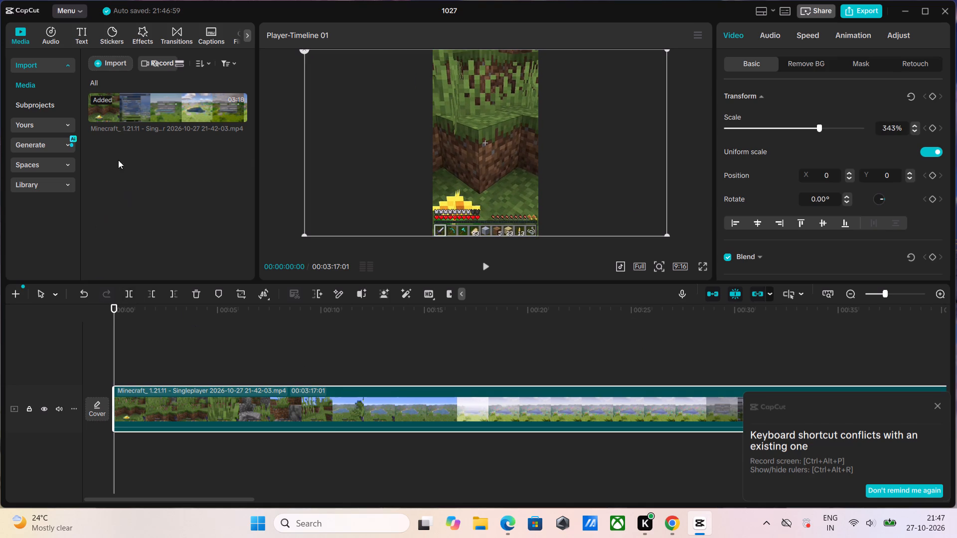
Import the MP3 "Sleeping City Slowed, but the best part is looped" from the Downloads folder.
click(107, 66)
click(114, 84)
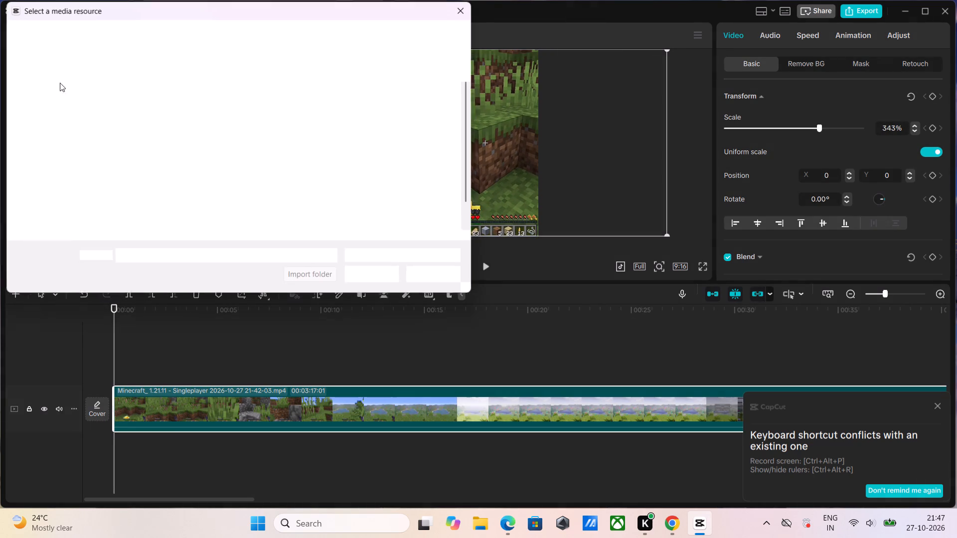
click(67, 181)
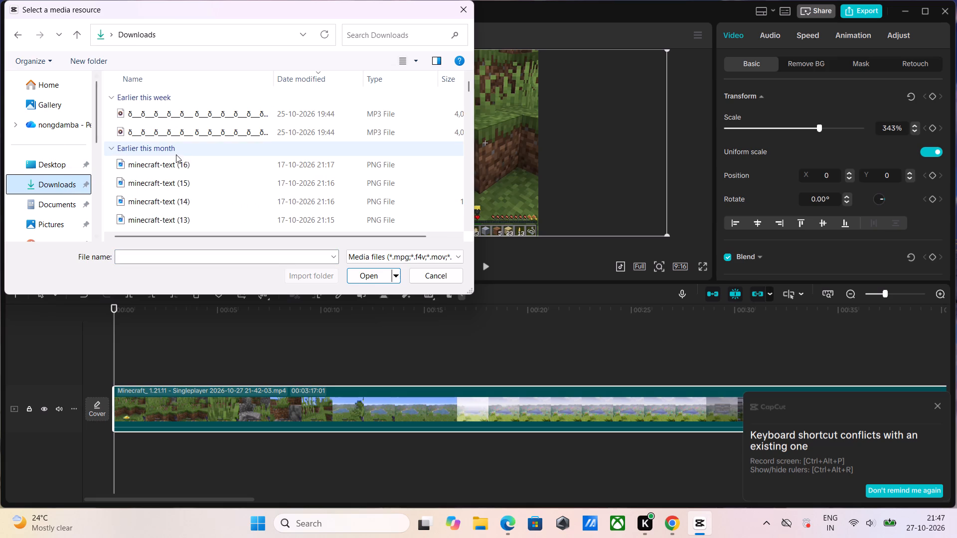
scroll(180, 153, down, 4)
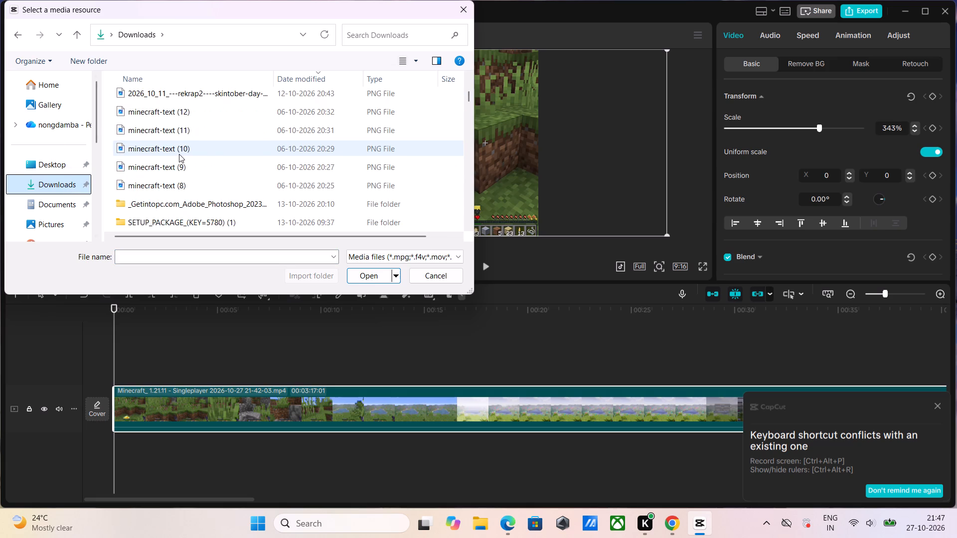
scroll(179, 154, down, 4)
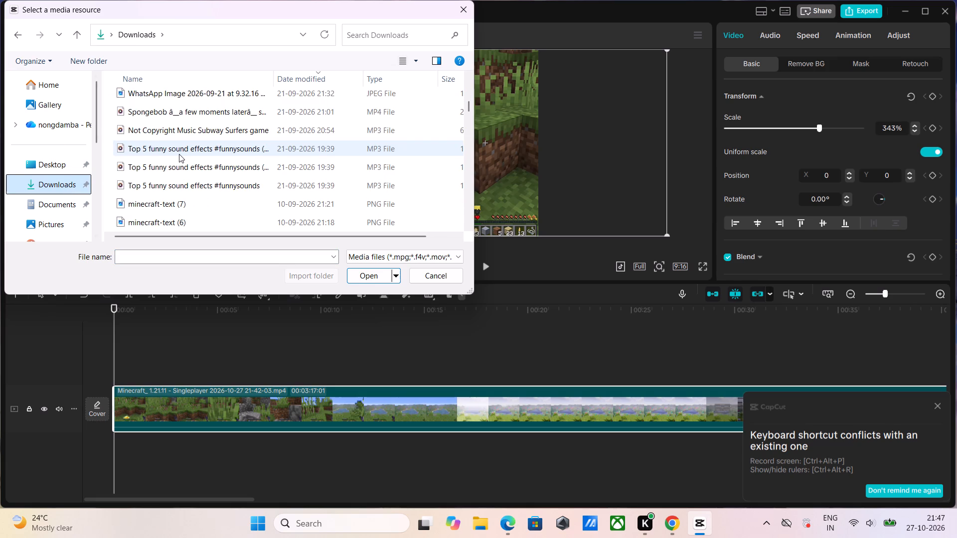
scroll(179, 154, down, 4)
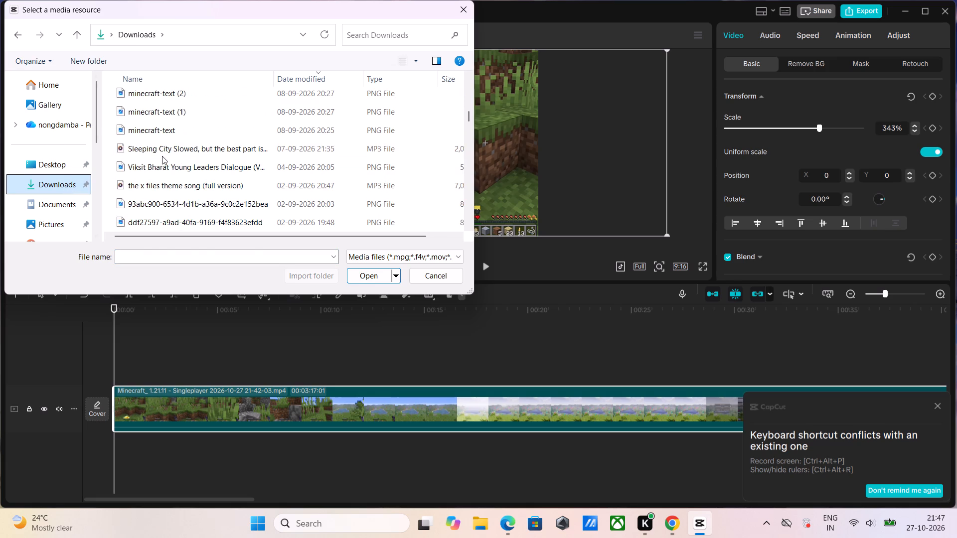
double_click(162, 154)
Place the Sleeping City audio on a track below the video, starting at 00:00.
drag(152, 164, 218, 365)
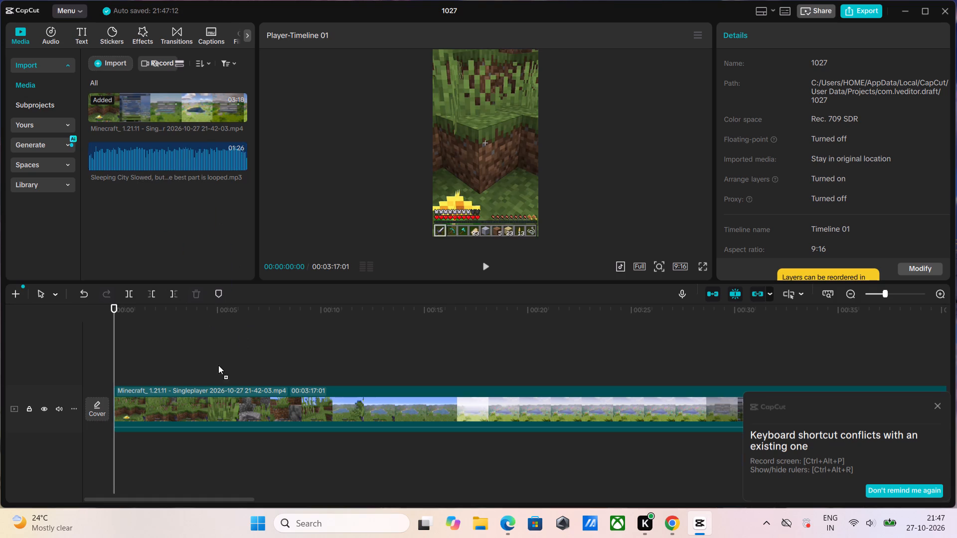
drag(218, 365, 112, 448)
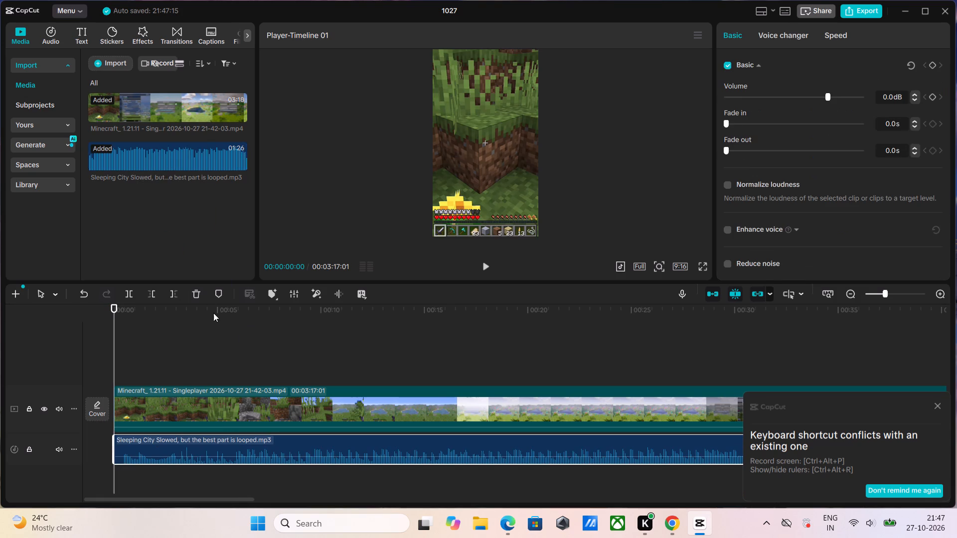
Generate automatic beat markers on the Sleeping City audio clip and dismiss the shortcut conflict notice.
click(270, 293)
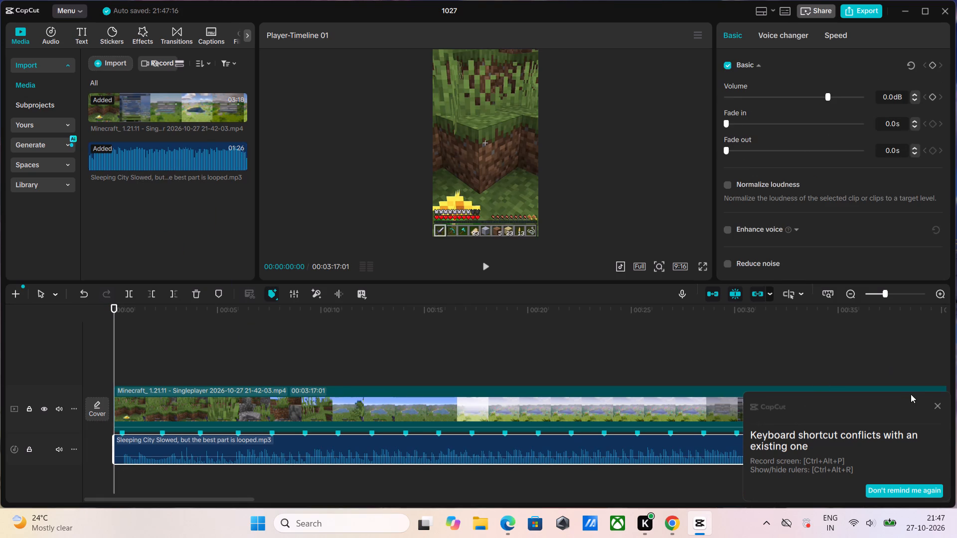
click(936, 403)
Play the opening to find a better starting point, and trim about 4.7 seconds off the start of the Minecraft clip.
key(space)
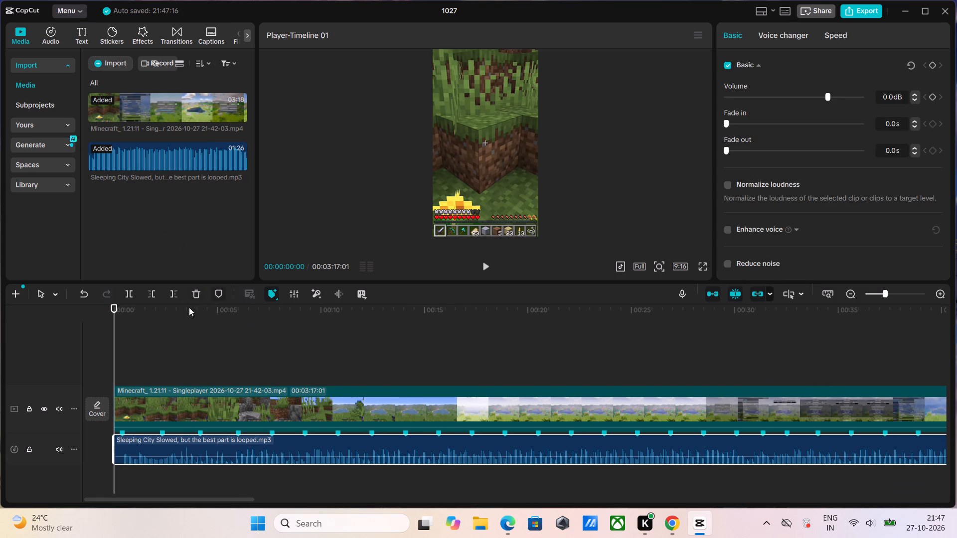
key(space)
click(114, 307)
click(122, 310)
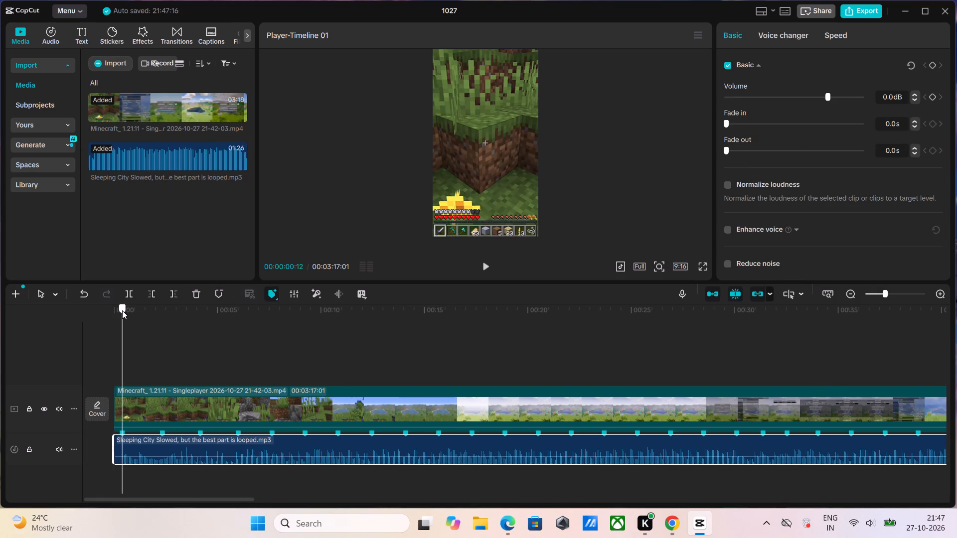
key(space)
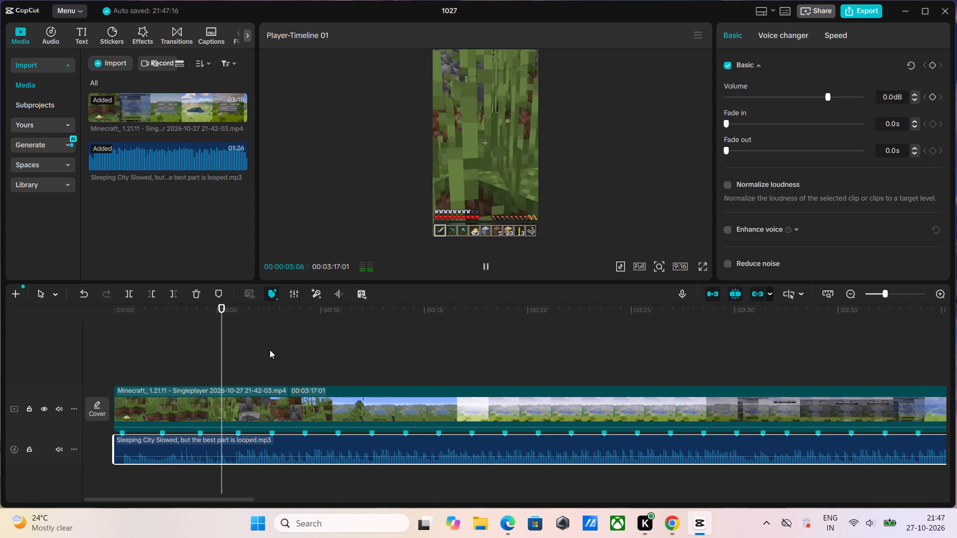
key(d)
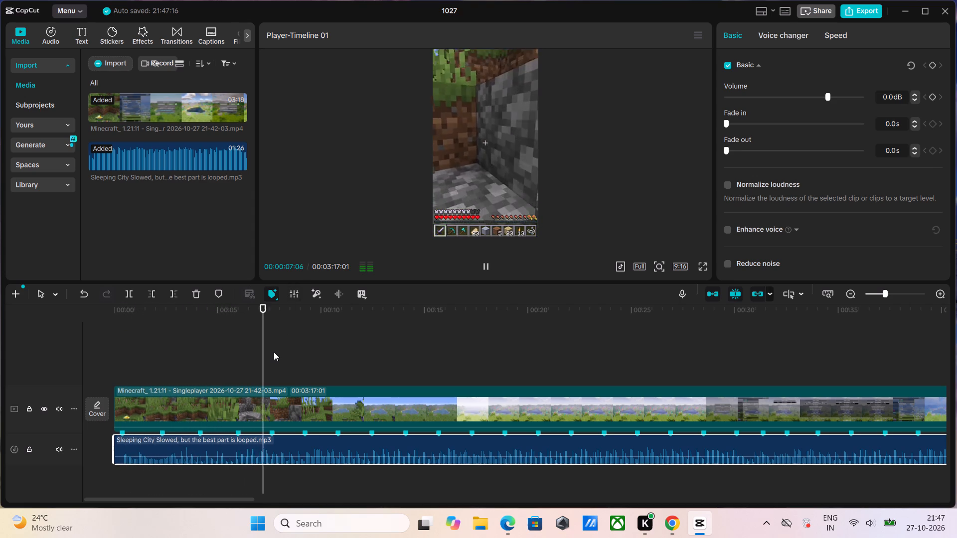
key(space)
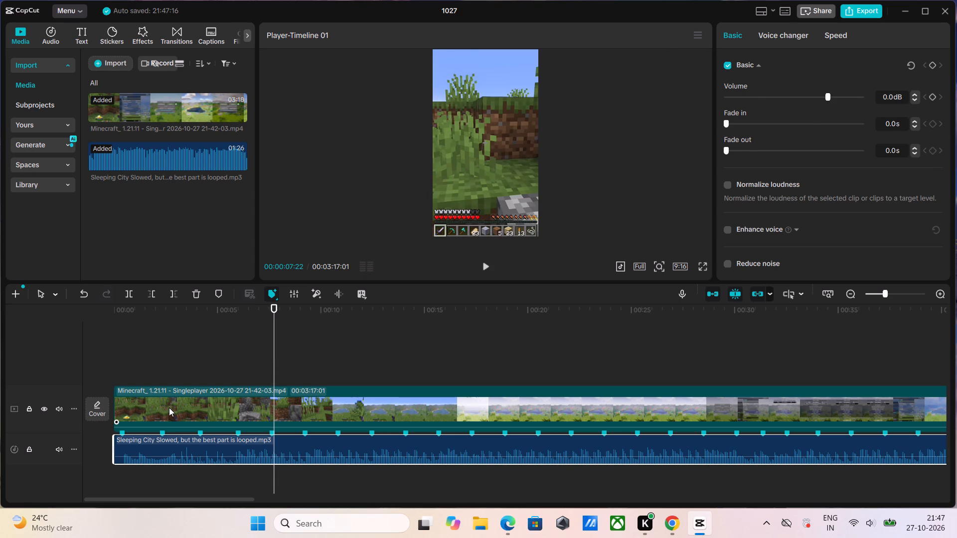
click(169, 407)
drag(113, 407, 211, 413)
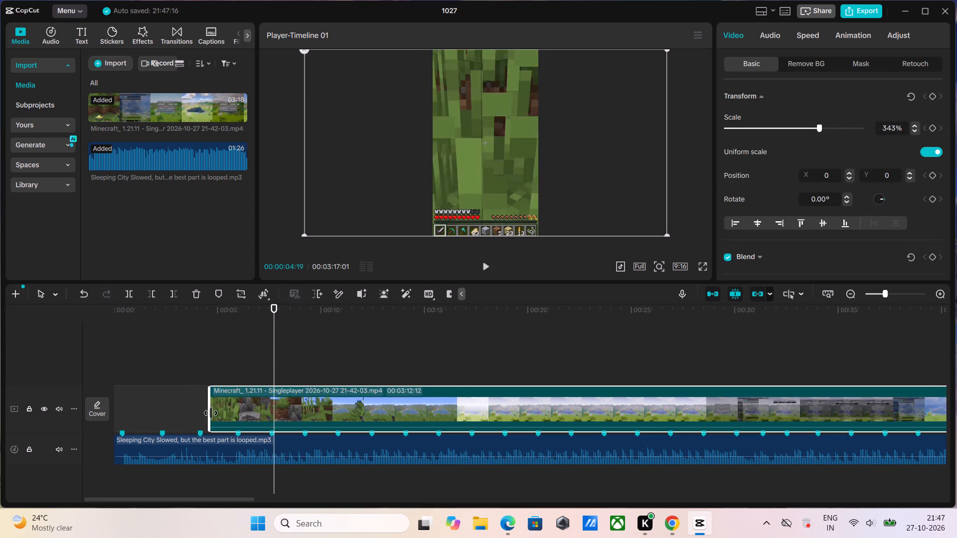
drag(211, 413, 211, 413)
Play the trimmed opening against the beat markers and trim about 2.3 more seconds off the start of the Minecraft clip.
drag(272, 307, 135, 338)
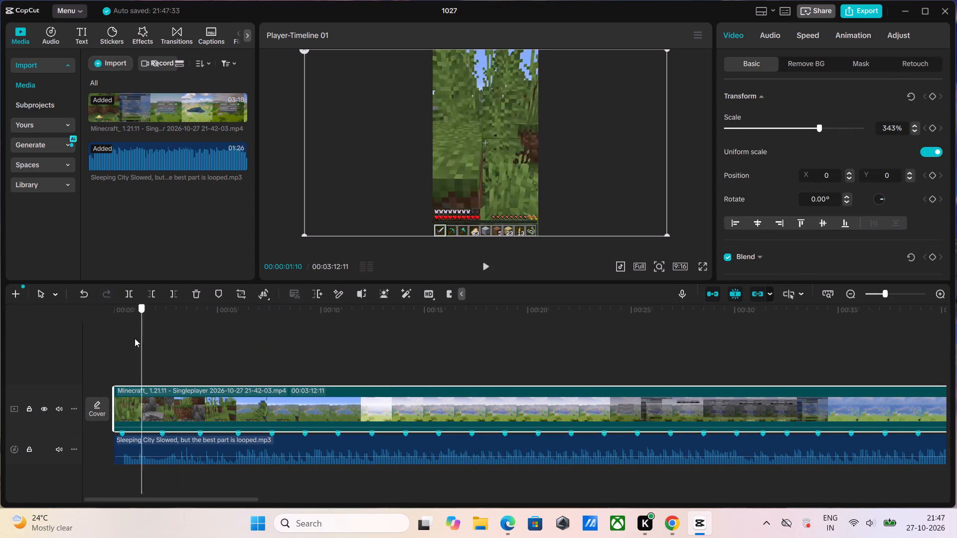
drag(135, 338, 99, 344)
key(space)
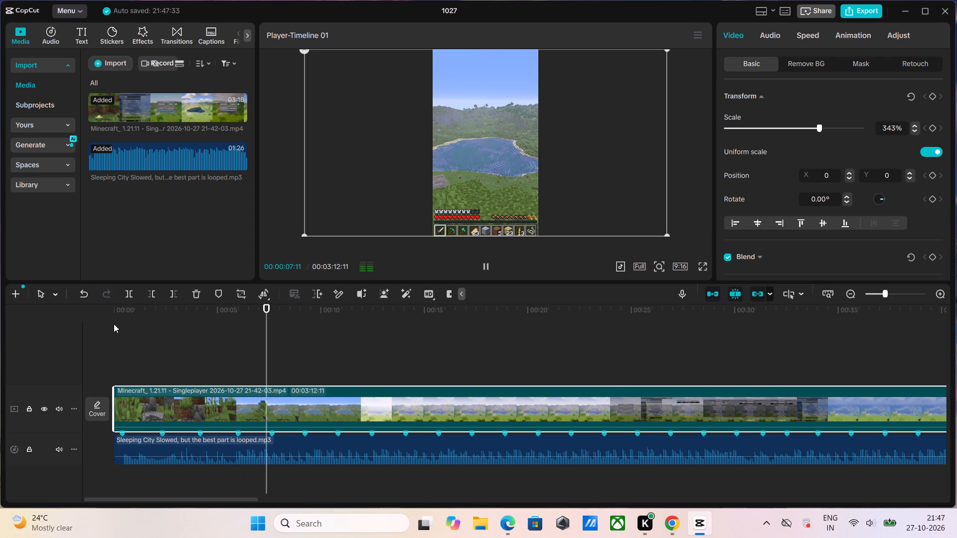
key(space)
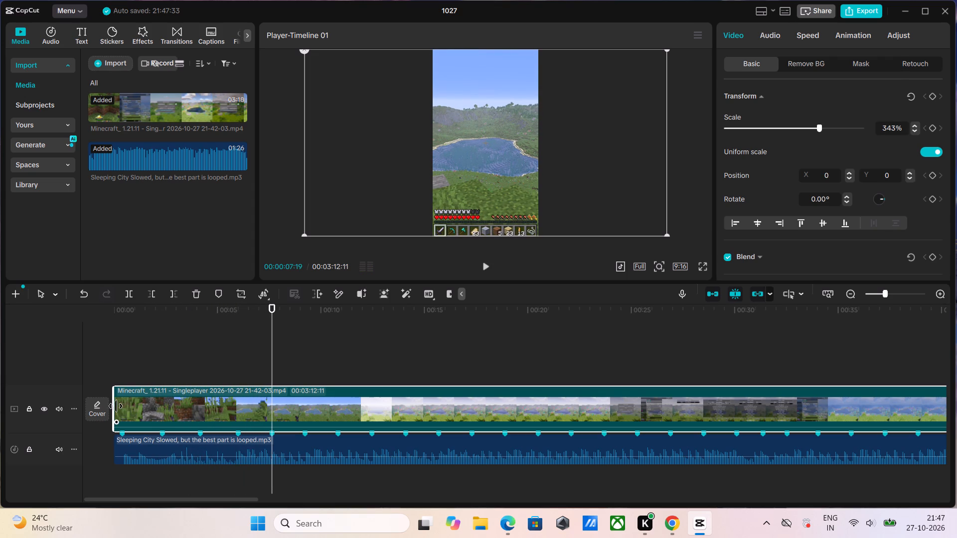
click(113, 404)
drag(129, 405, 138, 405)
click(142, 405)
drag(111, 404, 117, 404)
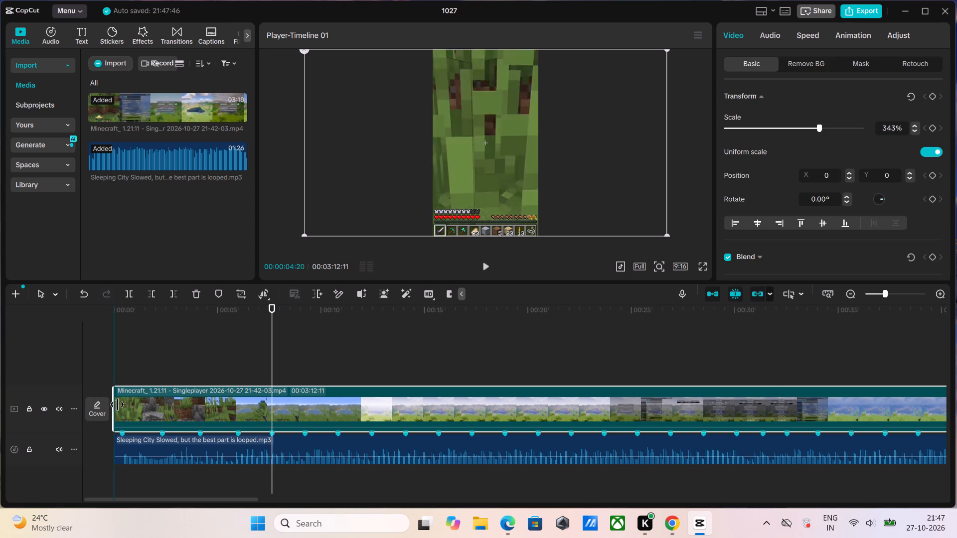
drag(117, 404, 158, 405)
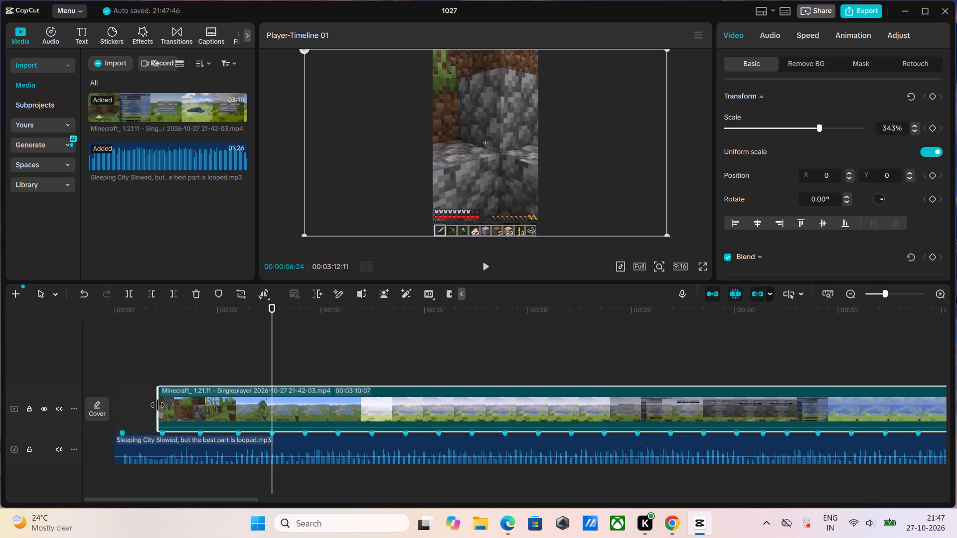
drag(158, 405, 159, 405)
Play the trimmed opening against the beats and split the Minecraft clip at the beat marker at 00:00:06:00.
drag(269, 305, 218, 326)
drag(181, 333, 90, 342)
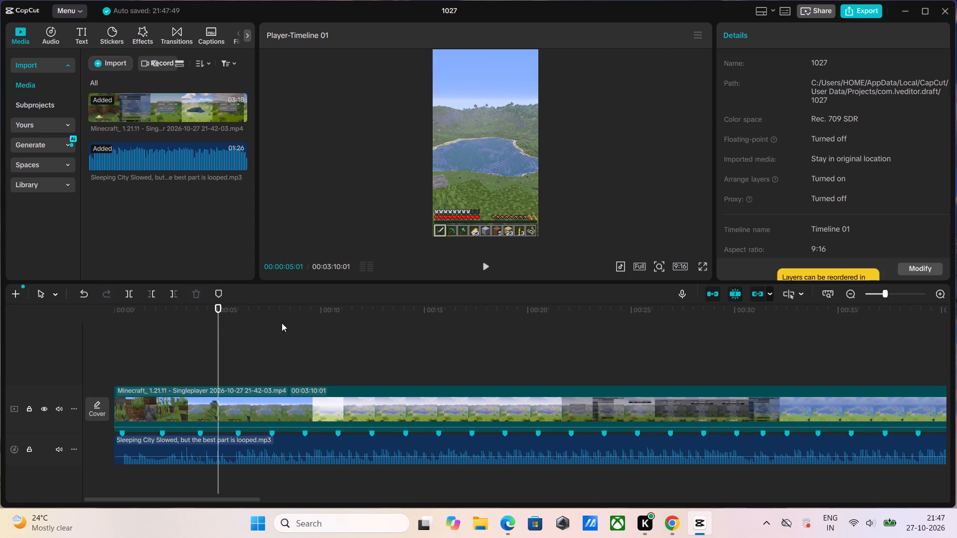
drag(215, 308, 86, 320)
ctrl+scroll(500, 164, up, 2)
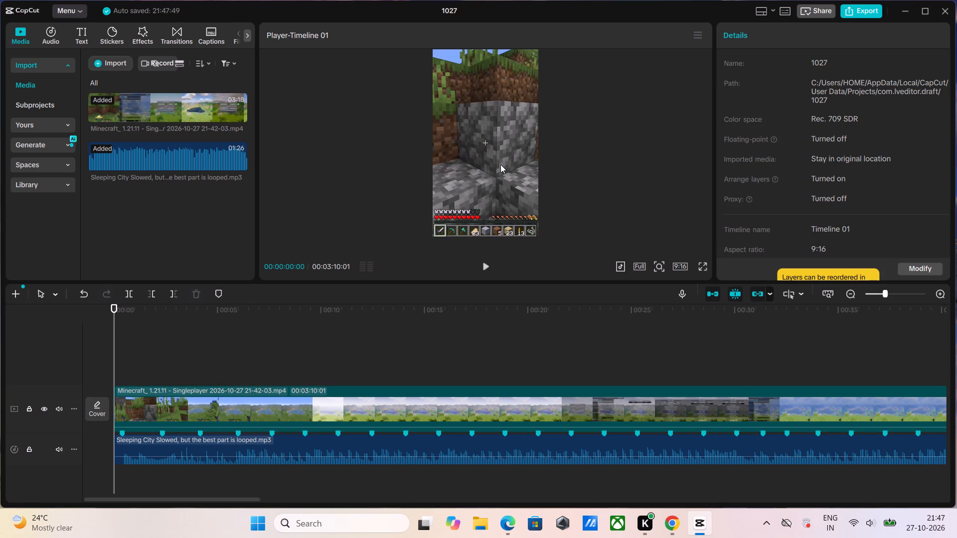
ctrl+scroll(499, 165, up, 2)
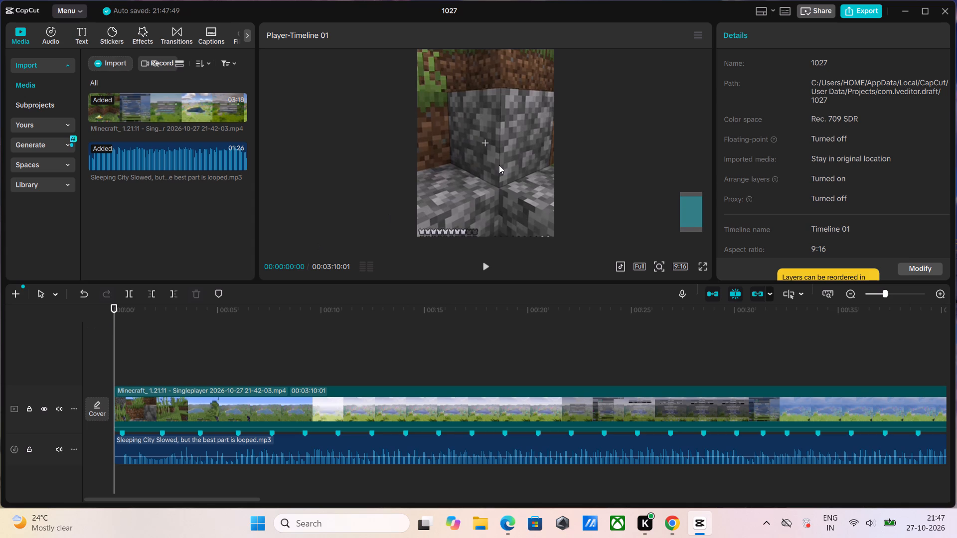
ctrl+scroll(499, 165, down, 2)
ctrl+scroll(455, 193, up, 1)
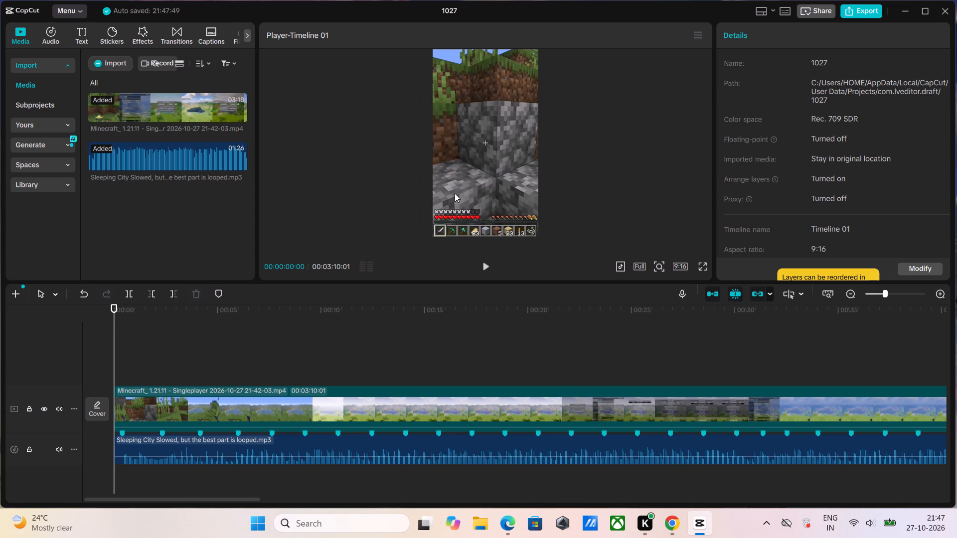
ctrl+scroll(455, 193, up, 2)
key(space)
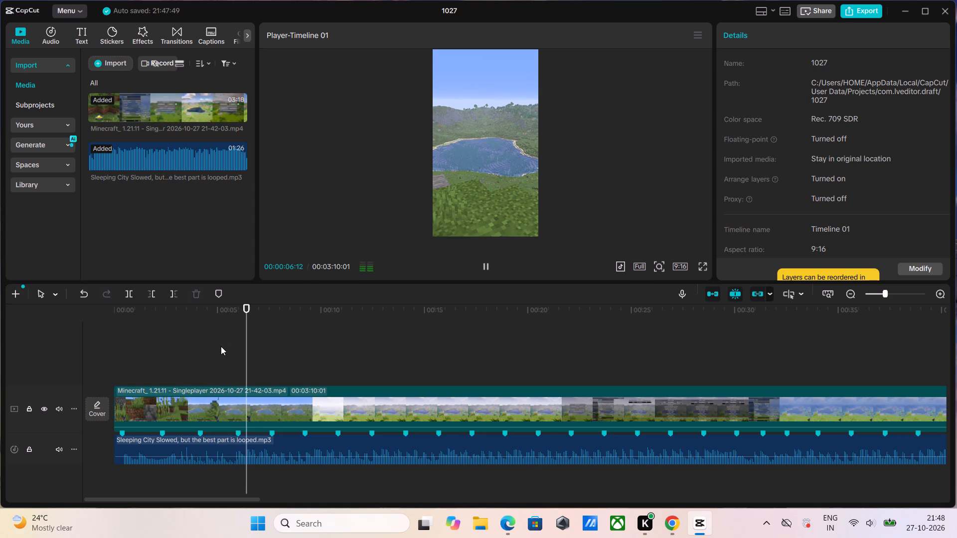
key(space)
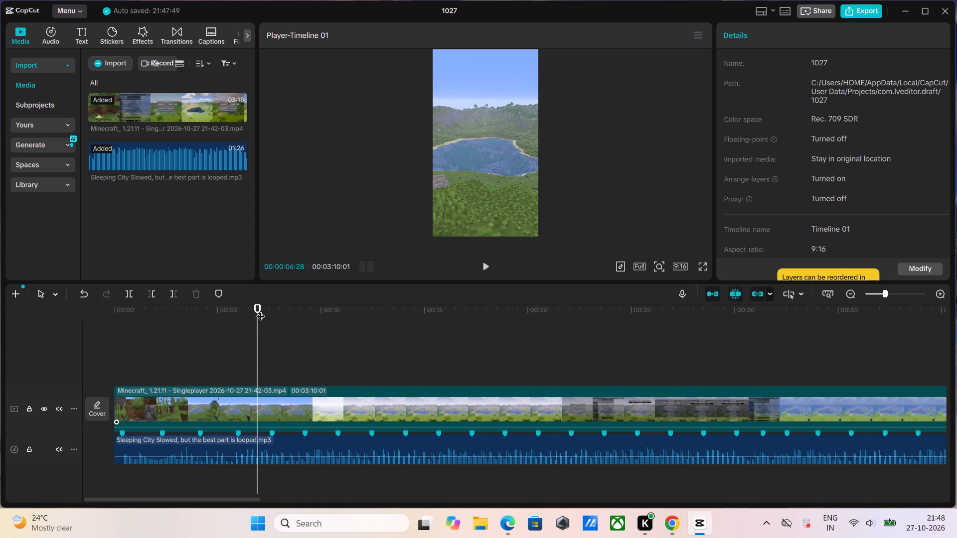
drag(257, 307, 143, 349)
key(space)
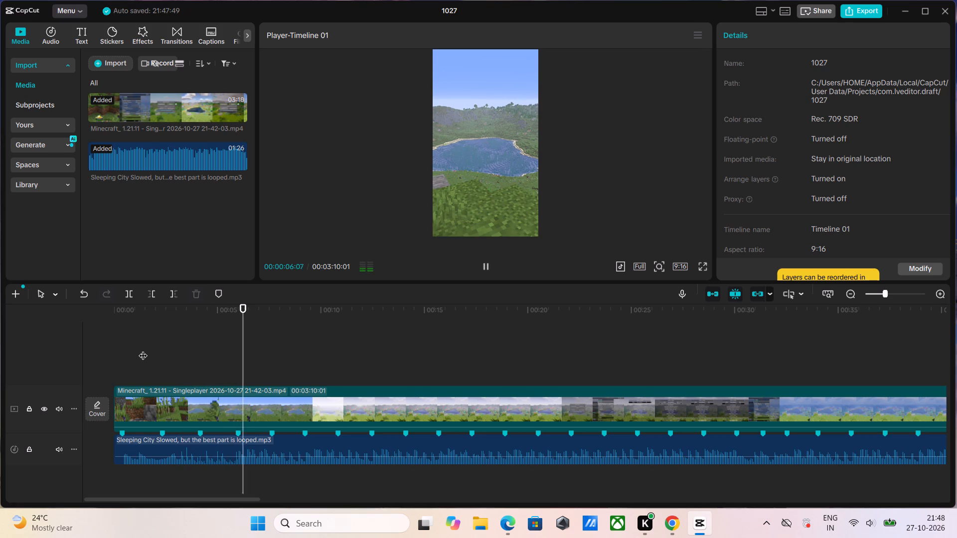
key(space)
drag(247, 306, 241, 308)
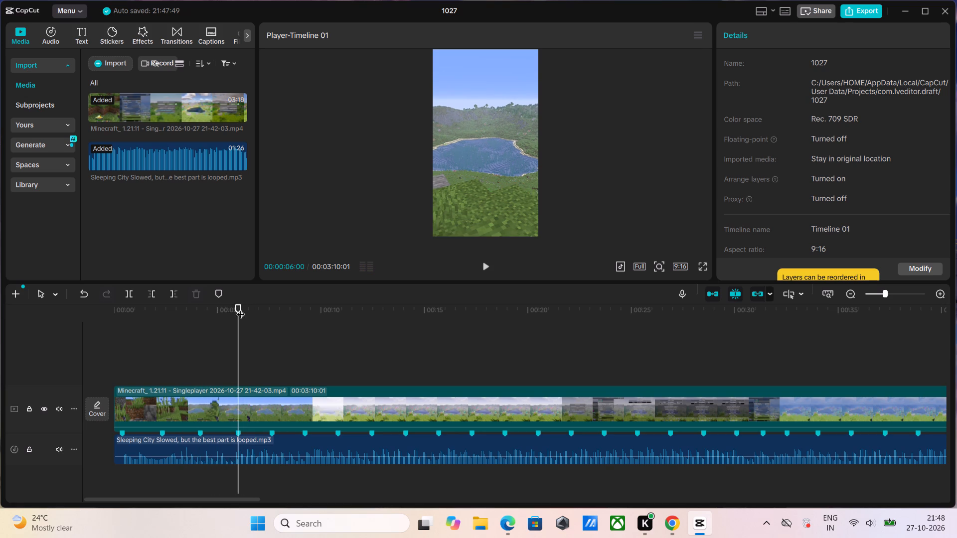
click(132, 296)
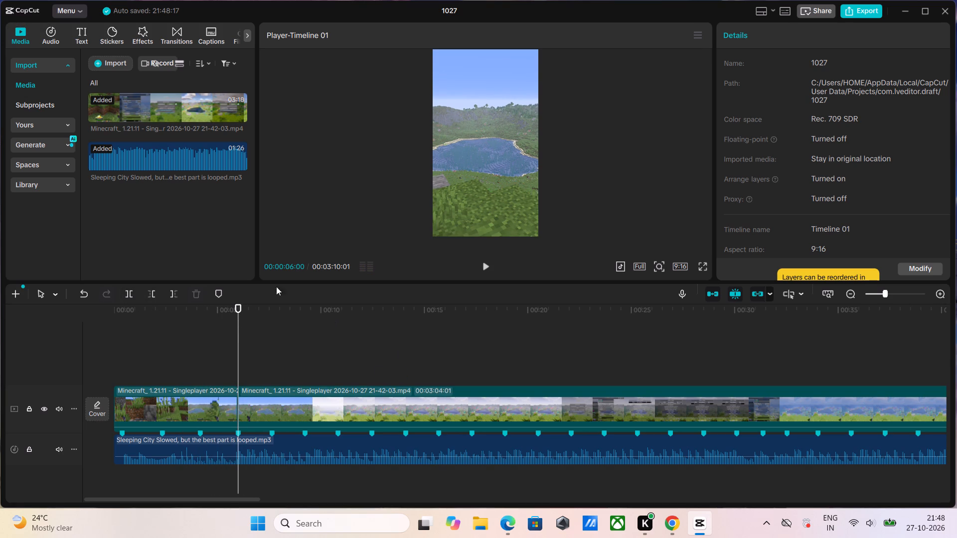
Cut out the Minecraft footage between the 00:00:06:00 split and the beat marker at 00:00:37:08, and play through the join.
drag(240, 307, 685, 363)
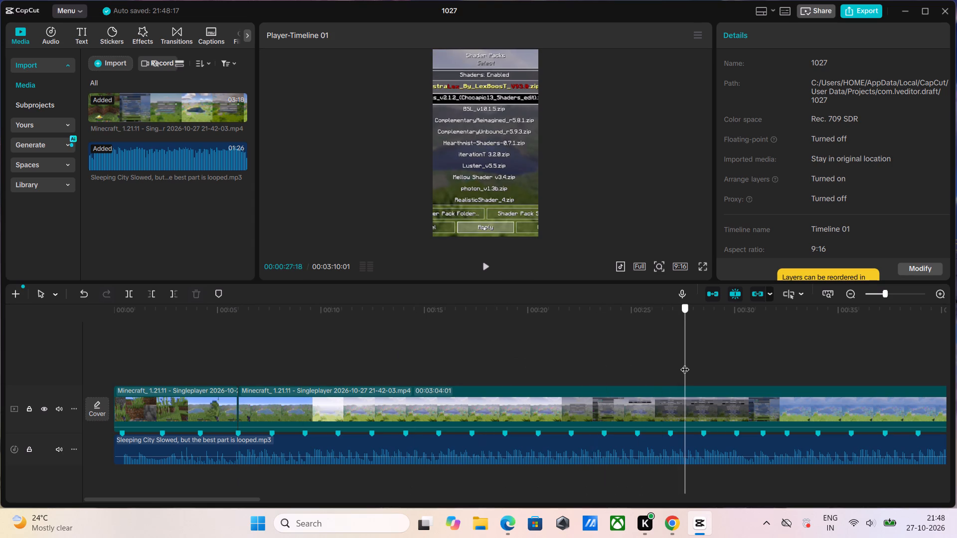
drag(685, 363, 674, 407)
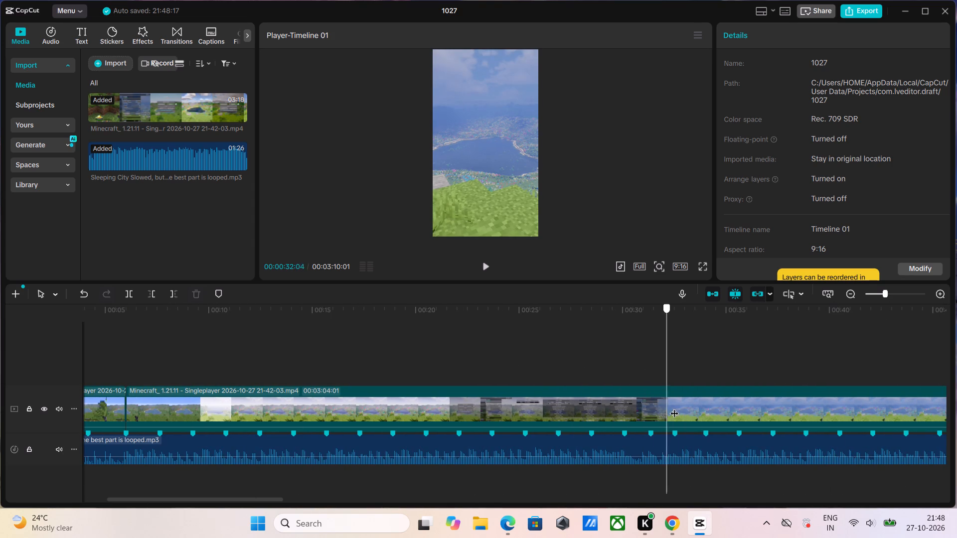
drag(674, 407, 754, 411)
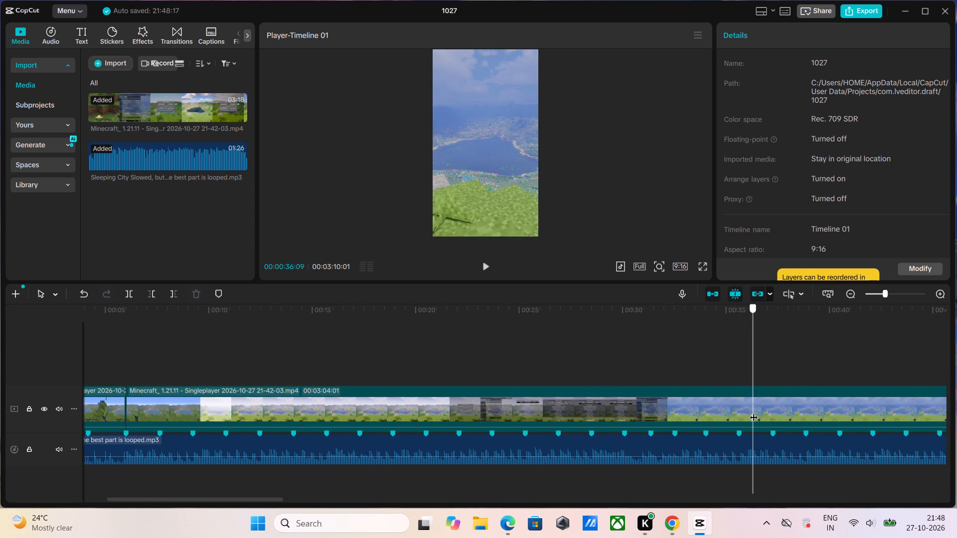
drag(754, 411, 770, 411)
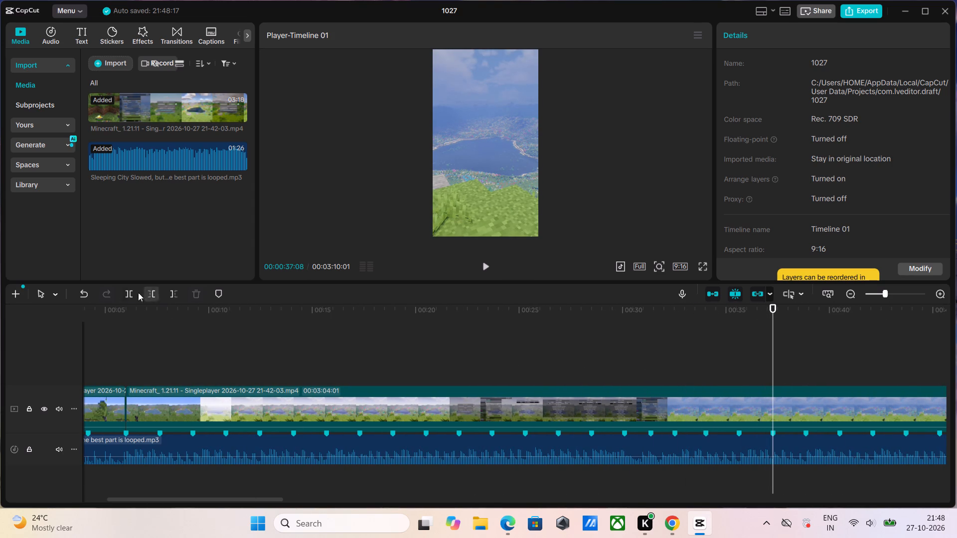
click(130, 292)
click(605, 411)
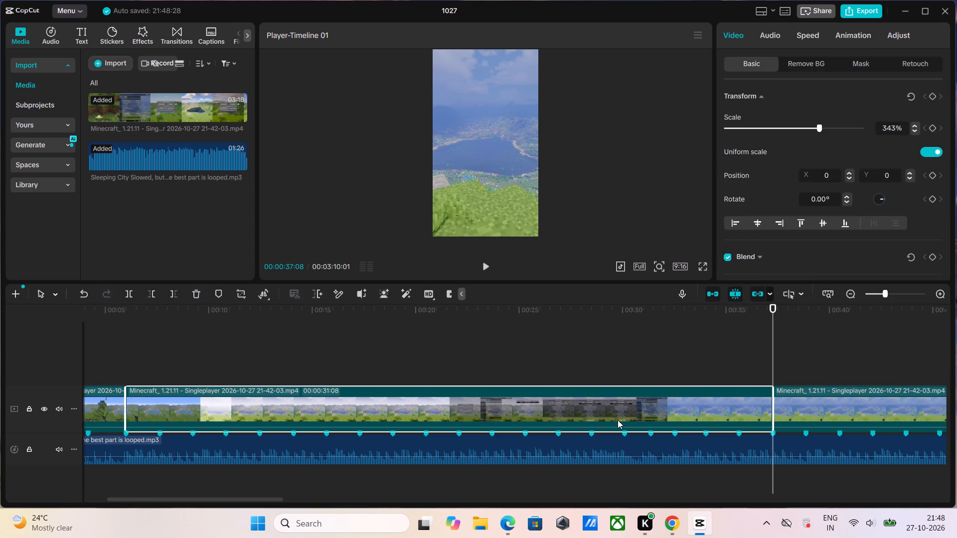
key(Delete)
drag(767, 313, 56, 361)
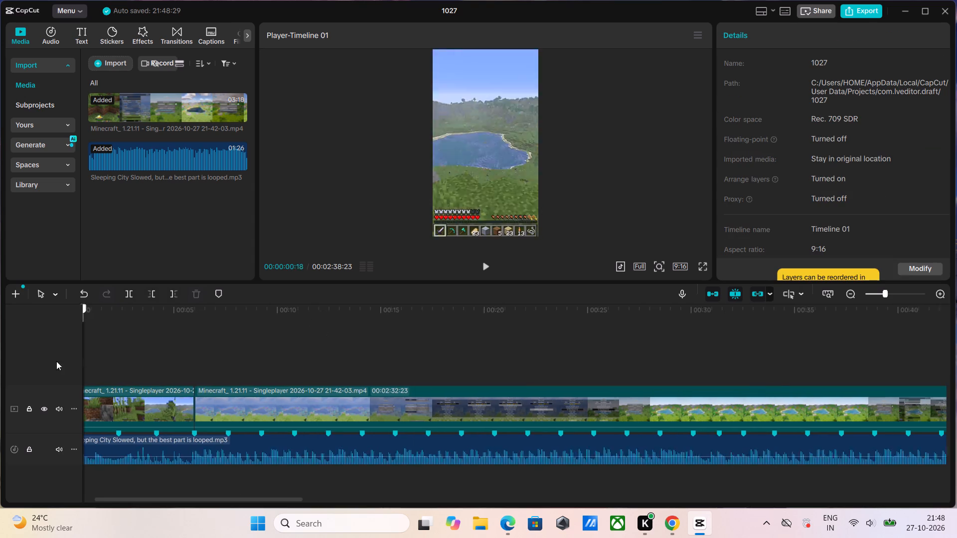
drag(56, 361, 43, 365)
key(space)
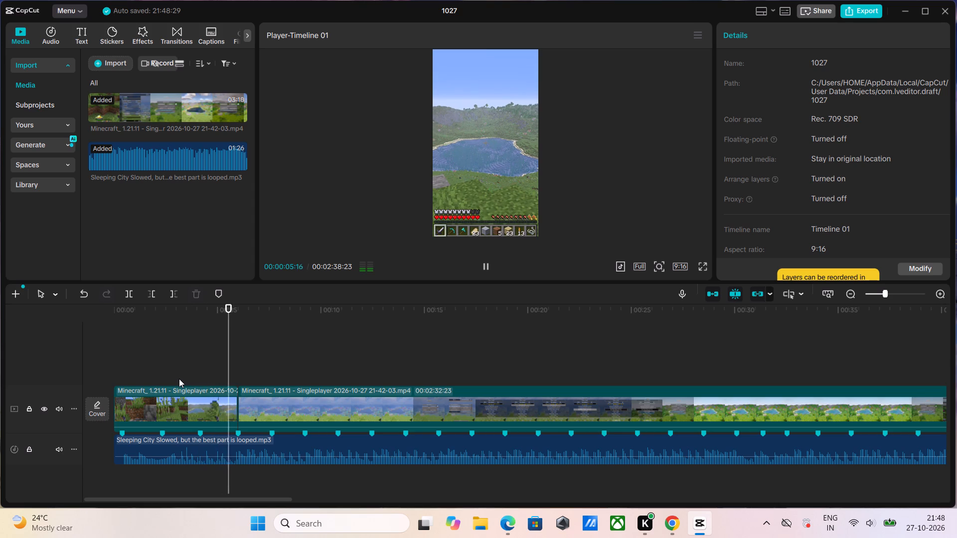
key(space)
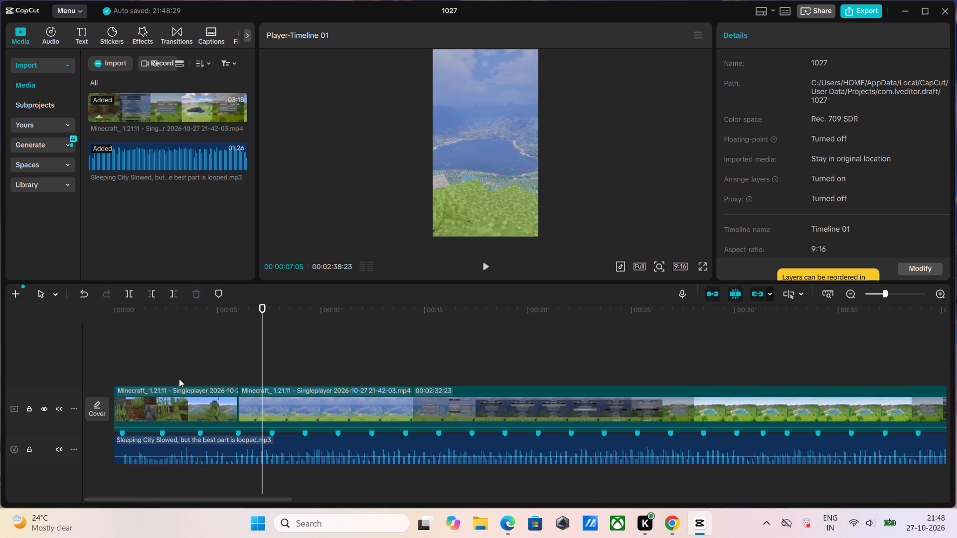
Start importing media from the device and select minecraft-text (16), (15), (14) and (13) in the Downloads folder.
click(117, 65)
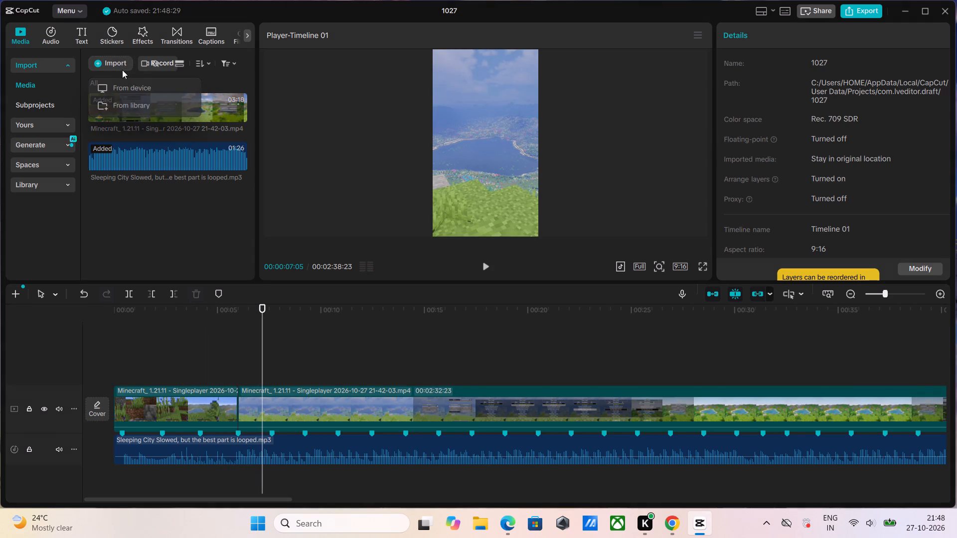
click(130, 82)
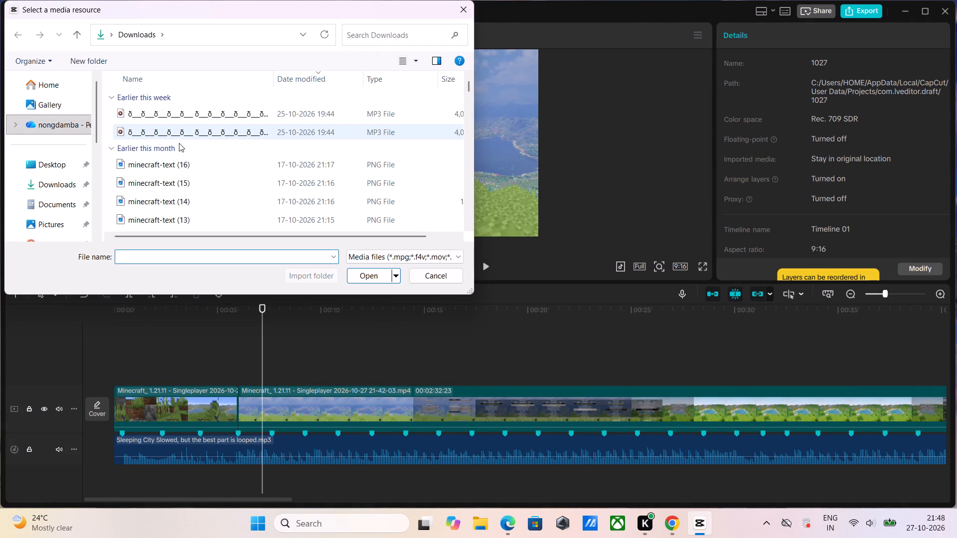
ctrl+click(164, 163)
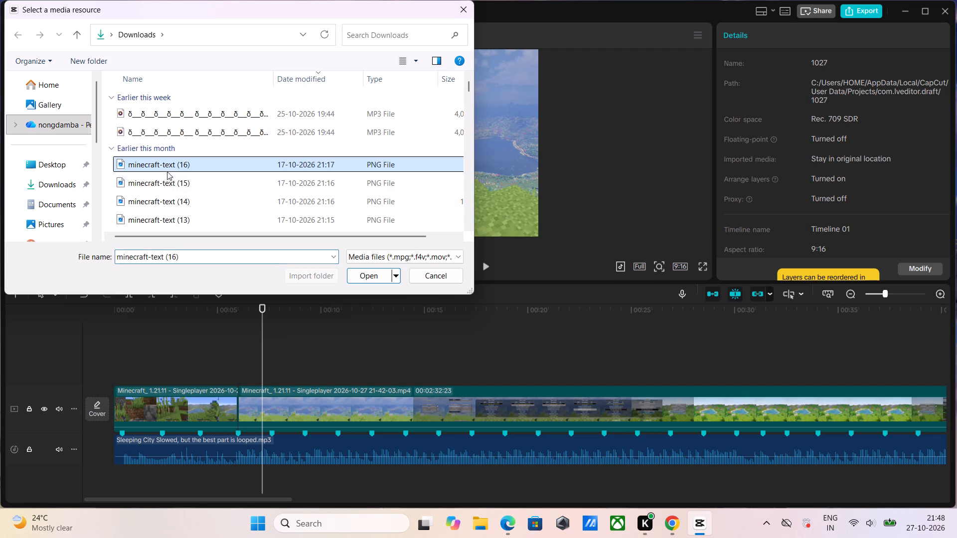
ctrl+click(170, 182)
ctrl+click(176, 204)
ctrl+scroll(173, 197, down, 1)
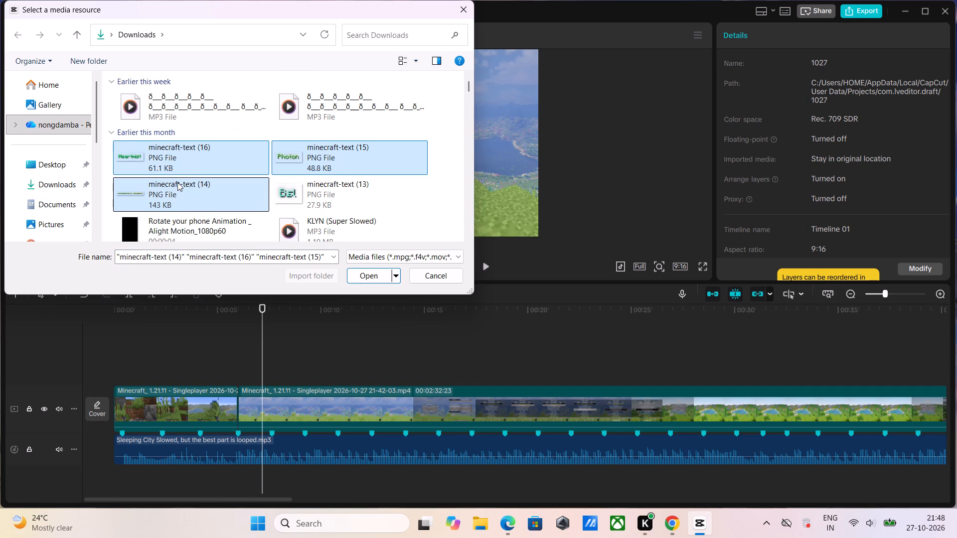
ctrl+scroll(177, 182, up, 2)
ctrl+scroll(177, 182, down, 2)
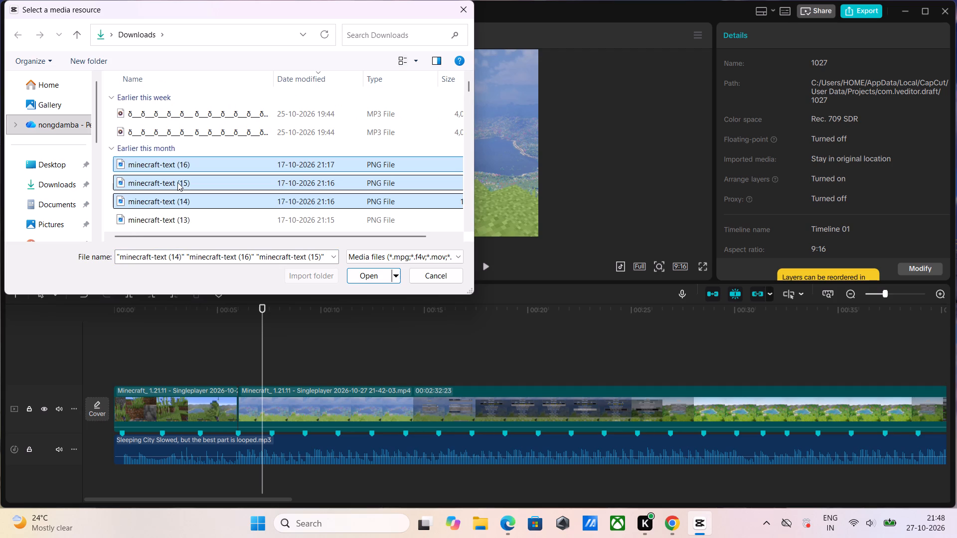
ctrl+scroll(288, 194, down, 1)
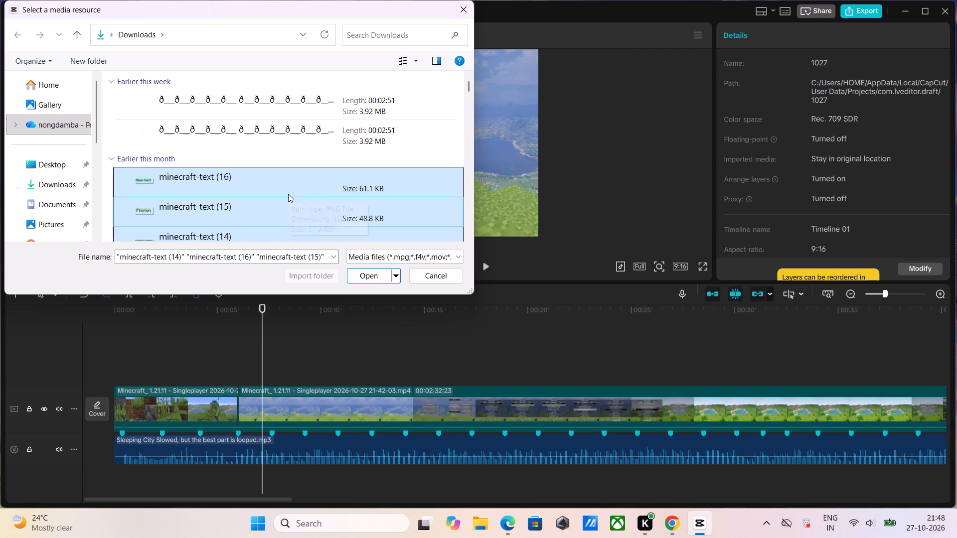
ctrl+scroll(277, 194, down, 1)
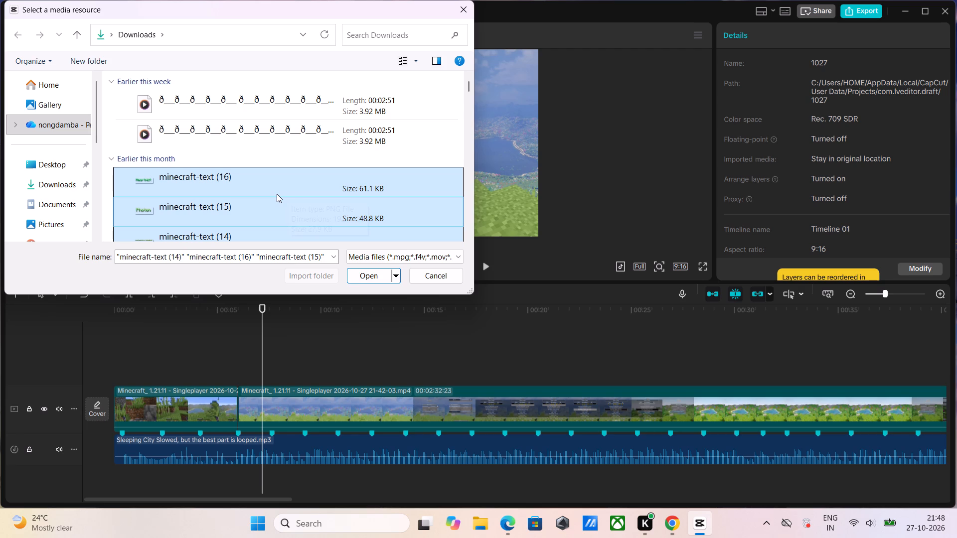
ctrl+scroll(277, 194, down, 2)
ctrl+scroll(221, 189, down, 12)
ctrl+scroll(194, 204, up, 2)
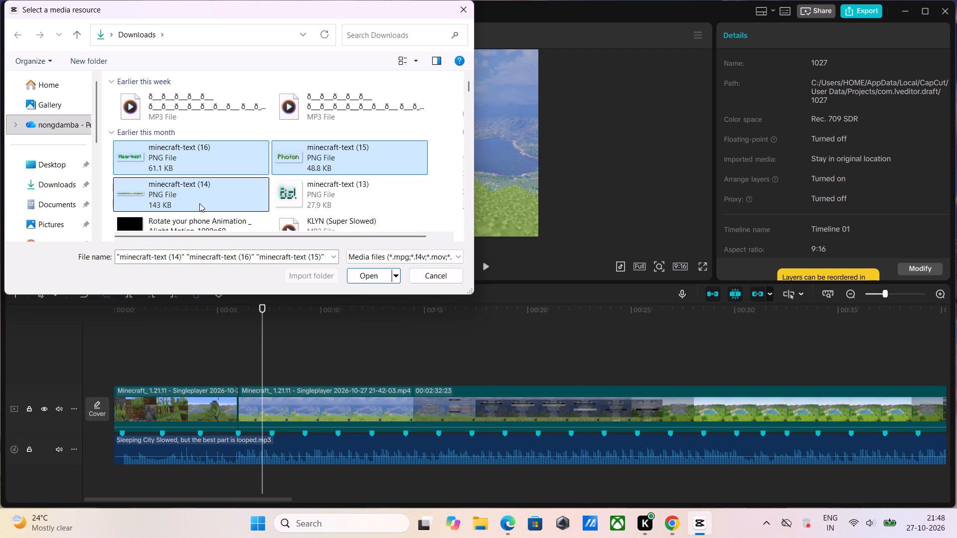
scroll(201, 199, down, 1)
ctrl+click(181, 165)
Add the PNG files minecraft-text (12), (11), (10), (9) and (8) to the import selection.
scroll(181, 165, down, 1)
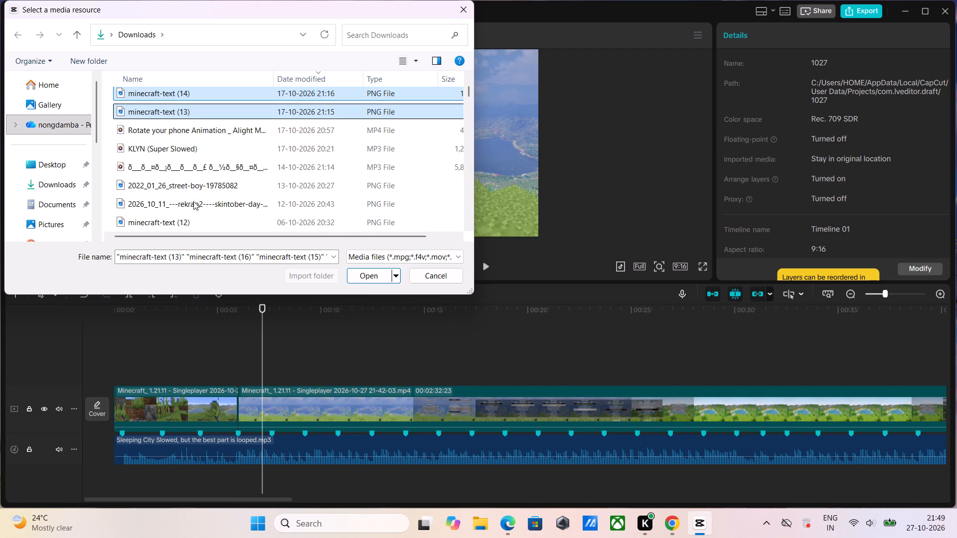
scroll(194, 202, down, 2)
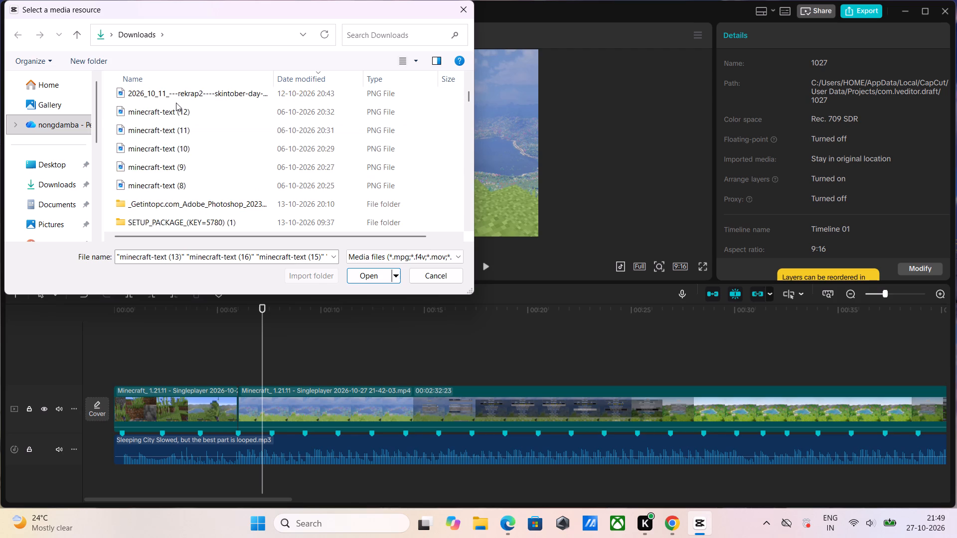
ctrl+click(175, 114)
ctrl+click(179, 128)
ctrl+click(181, 145)
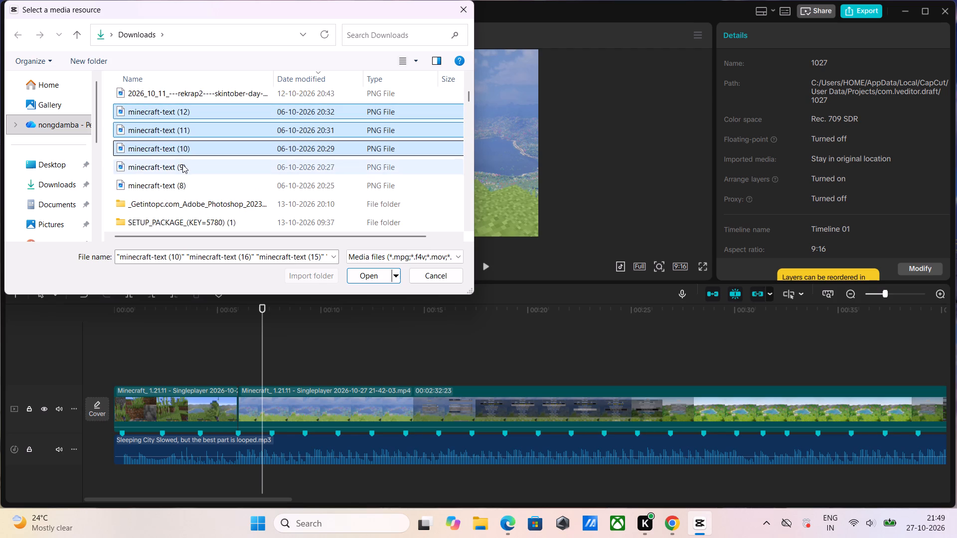
ctrl+click(182, 165)
ctrl+click(180, 182)
Add minecraft-text (7) through (1) and the unnumbered minecraft-text PNG to the selection, and import all selected files.
scroll(169, 156, down, 2)
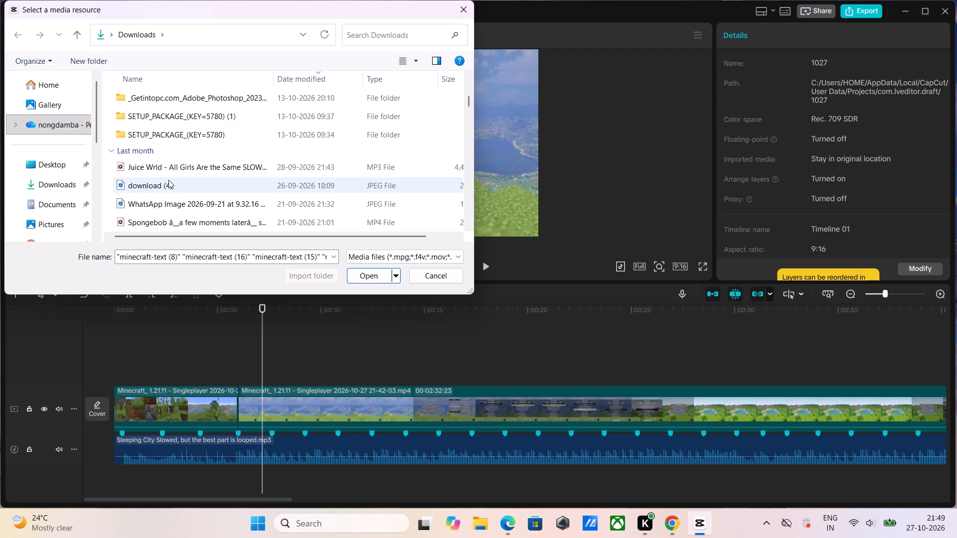
scroll(179, 187, down, 3)
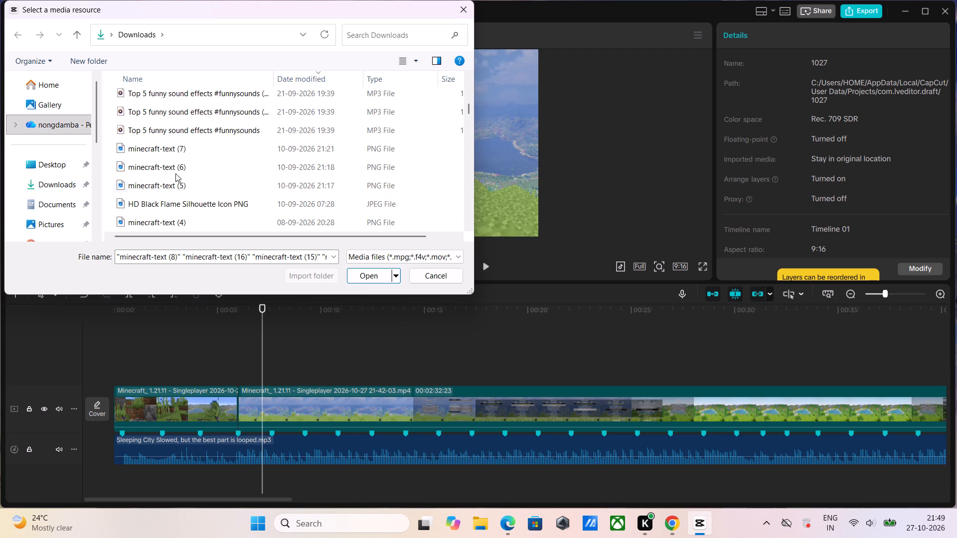
ctrl+click(167, 151)
ctrl+click(174, 166)
ctrl+click(174, 178)
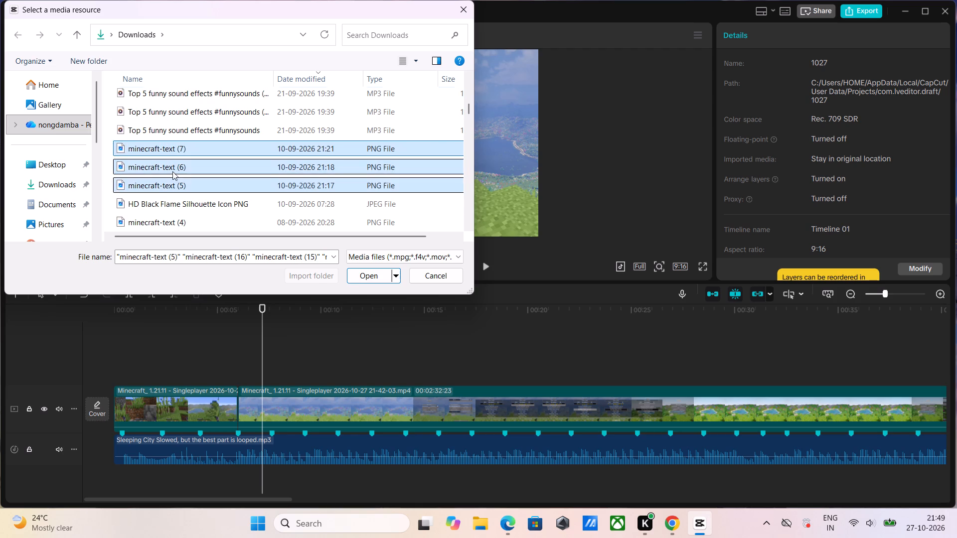
scroll(172, 171, down, 1)
ctrl+click(178, 166)
ctrl+click(182, 178)
ctrl+click(184, 198)
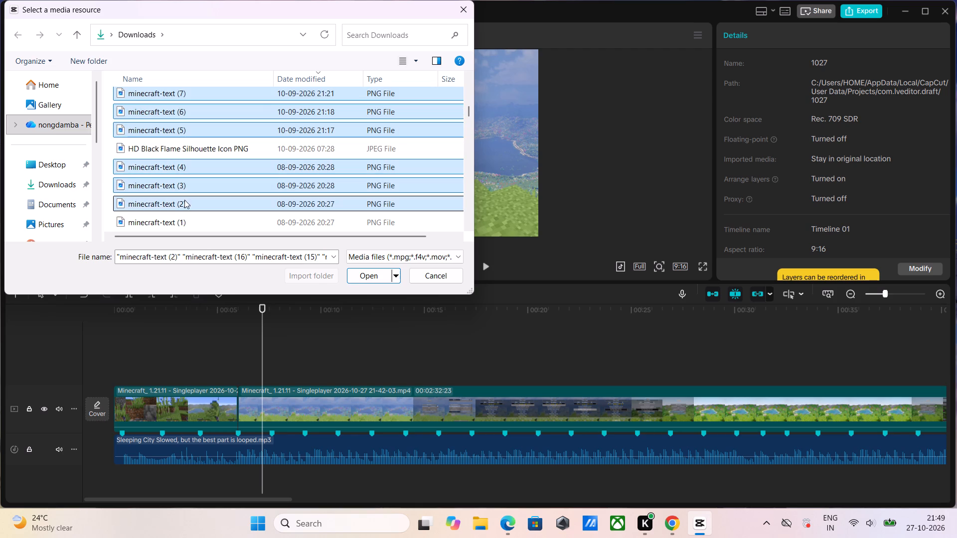
ctrl+click(183, 220)
scroll(173, 188, down, 1)
ctrl+click(169, 186)
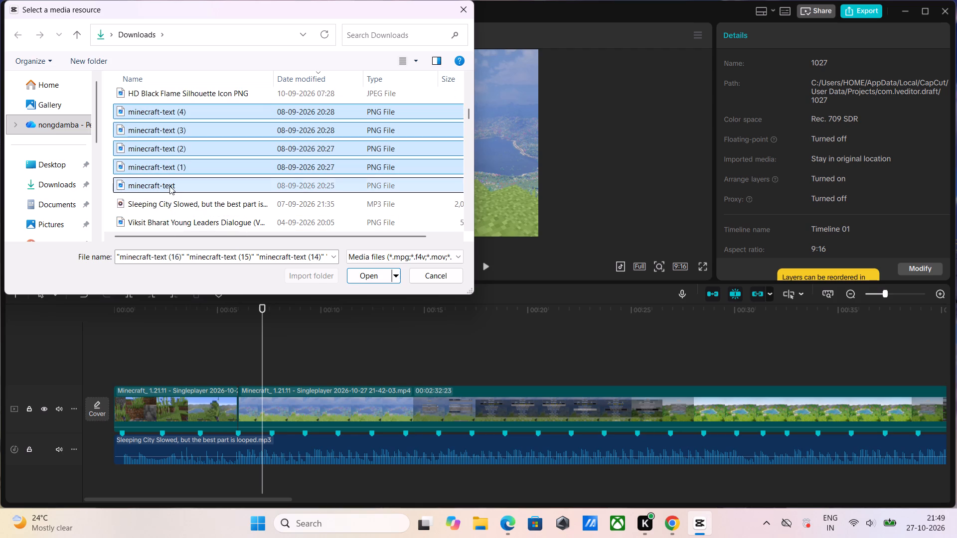
click(357, 274)
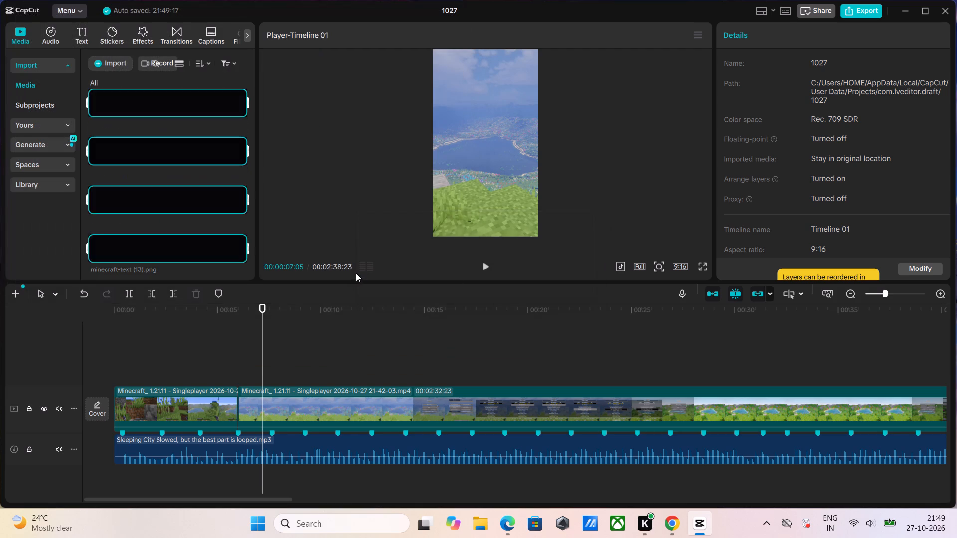
Preview the imported text images one by one, from minecraft-text (16) down to minecraft-text (9), to read their wording.
scroll(142, 218, up, 3)
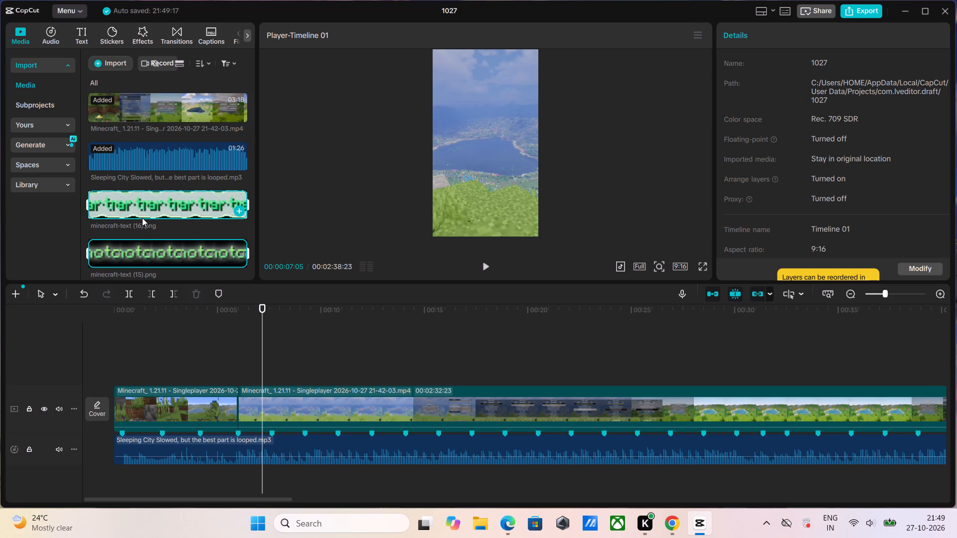
click(139, 209)
scroll(140, 197, down, 1)
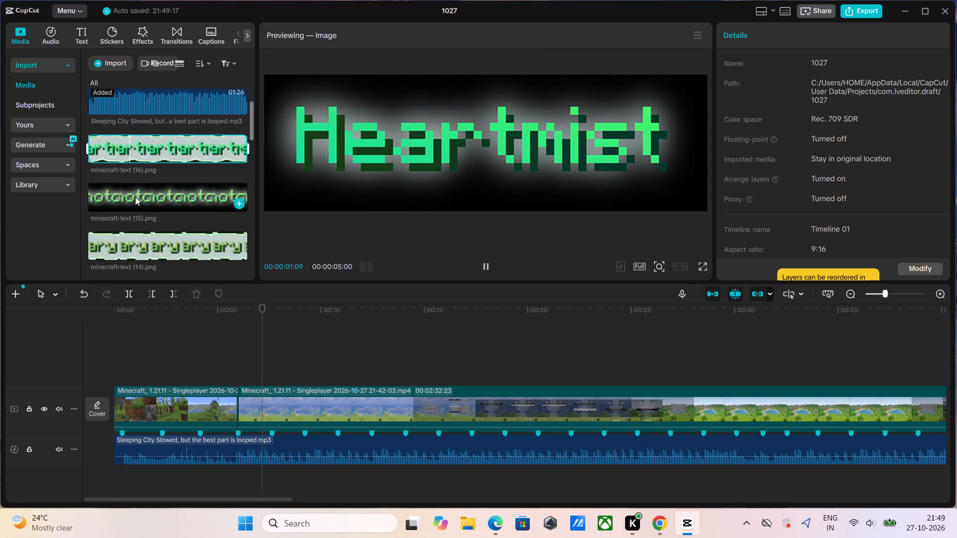
click(135, 197)
scroll(143, 191, down, 1)
click(145, 189)
scroll(153, 188, down, 1)
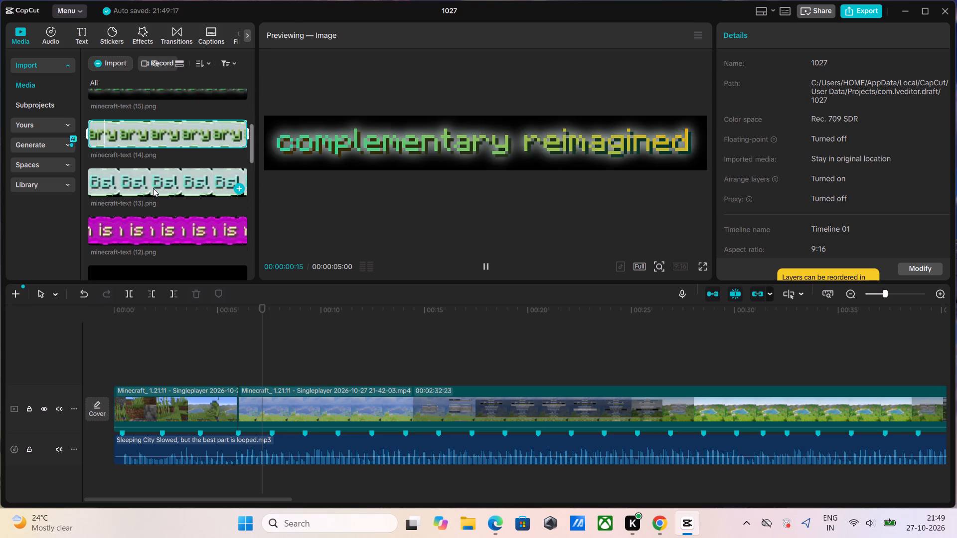
click(152, 187)
scroll(163, 184, down, 1)
click(150, 175)
scroll(166, 174, down, 2)
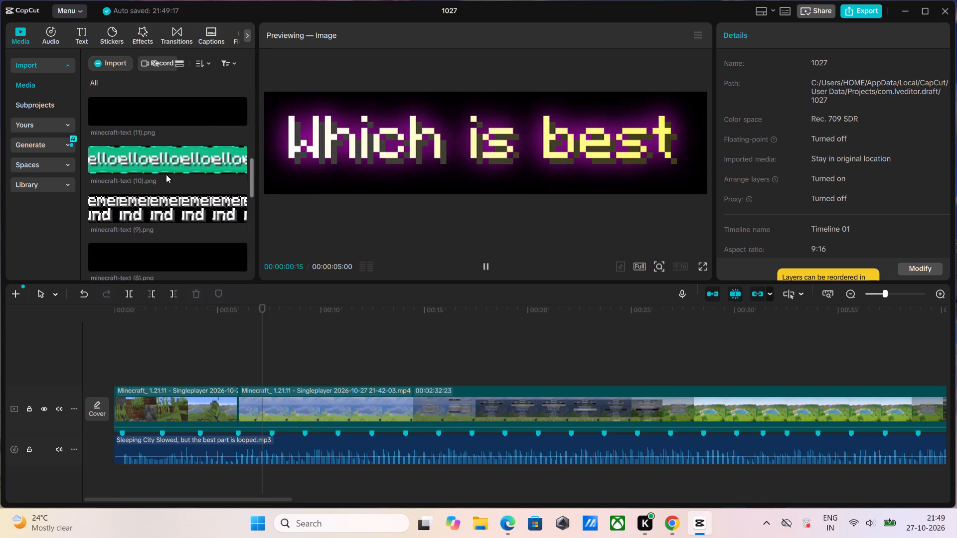
click(146, 168)
click(175, 212)
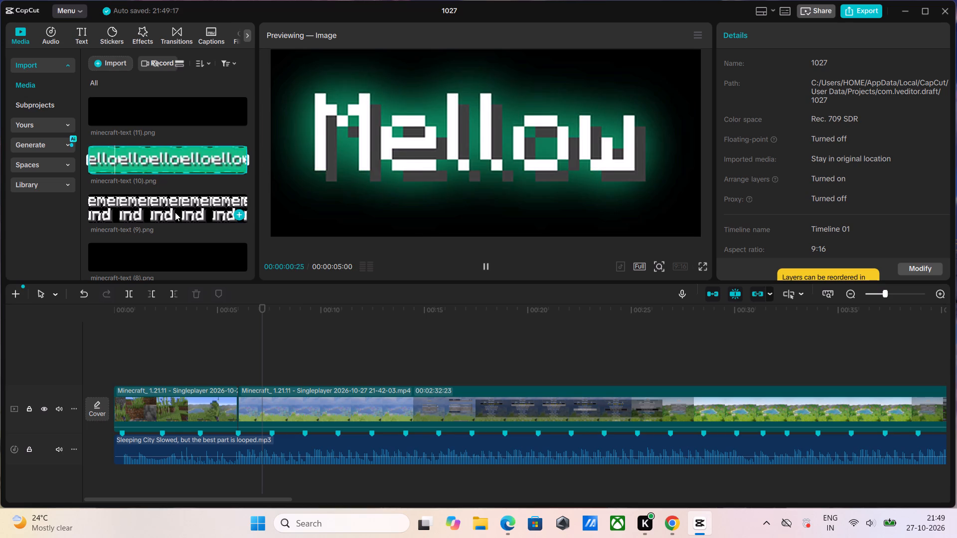
Preview the remaining text images, from minecraft-text (8) down to minecraft-text (1), looking for the first shader's name.
scroll(172, 186, down, 1)
click(159, 197)
scroll(167, 192, down, 1)
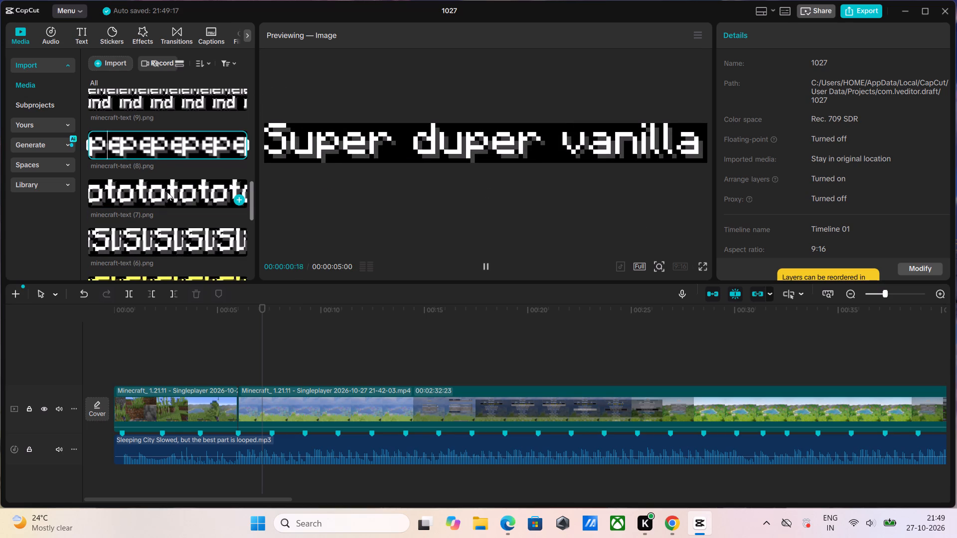
click(163, 196)
scroll(166, 192, down, 1)
click(164, 217)
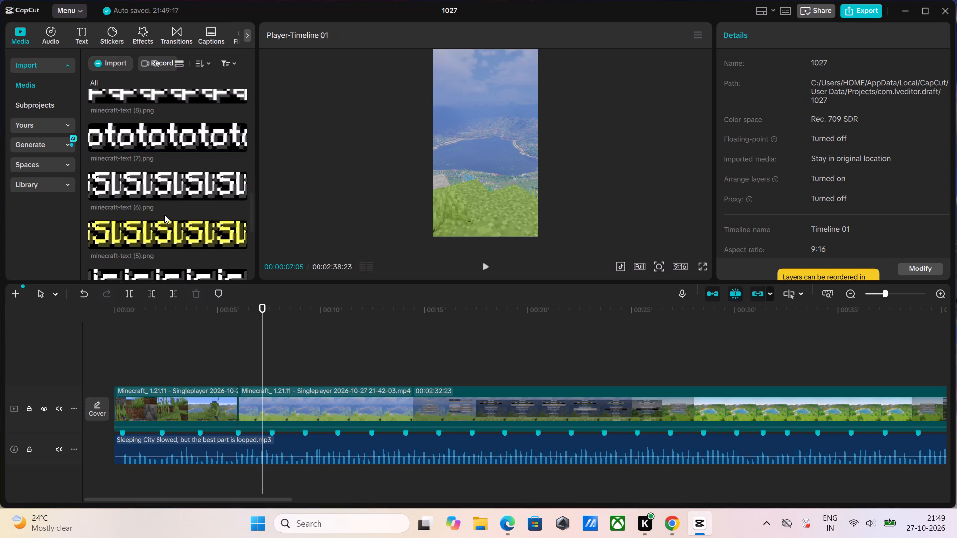
scroll(164, 189, down, 1)
click(166, 224)
scroll(176, 176, down, 2)
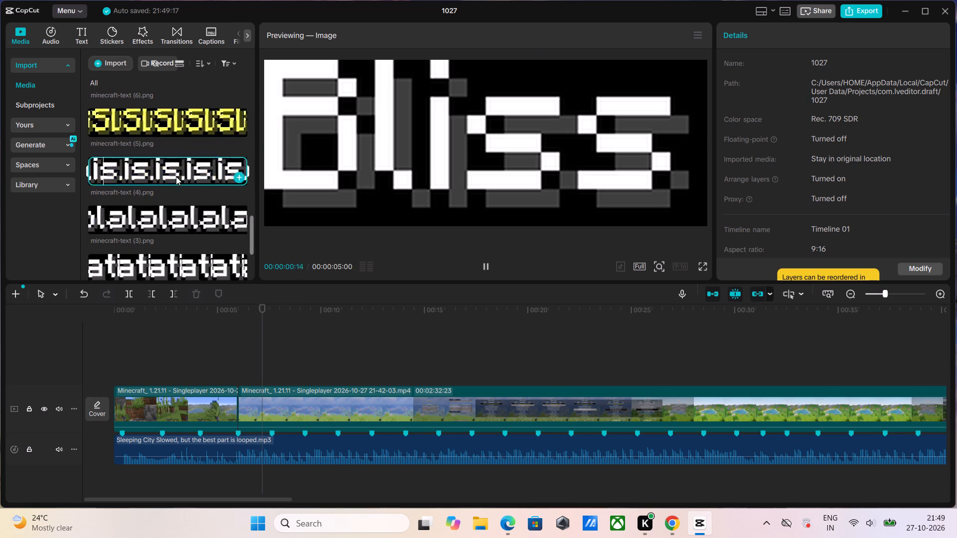
click(162, 211)
scroll(169, 188, down, 2)
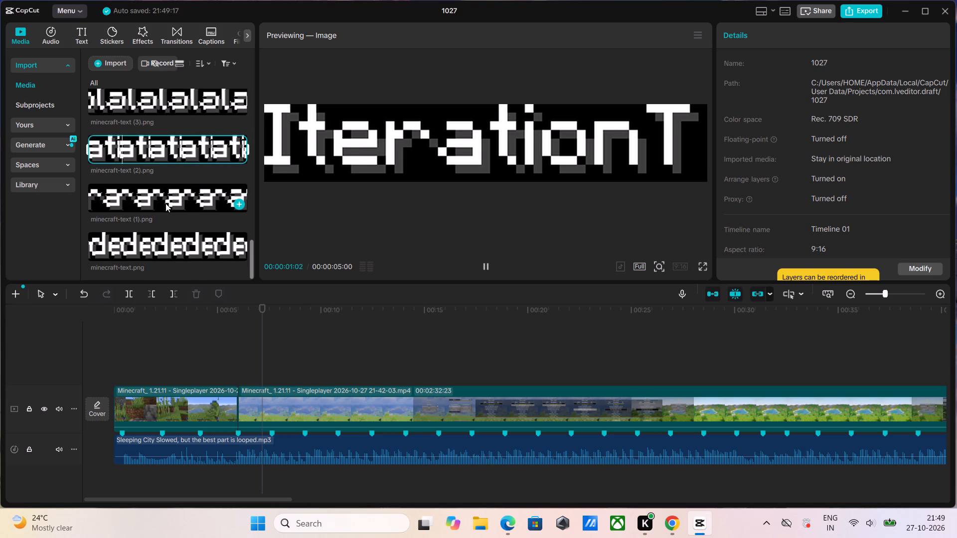
click(165, 203)
scroll(166, 193, down, 1)
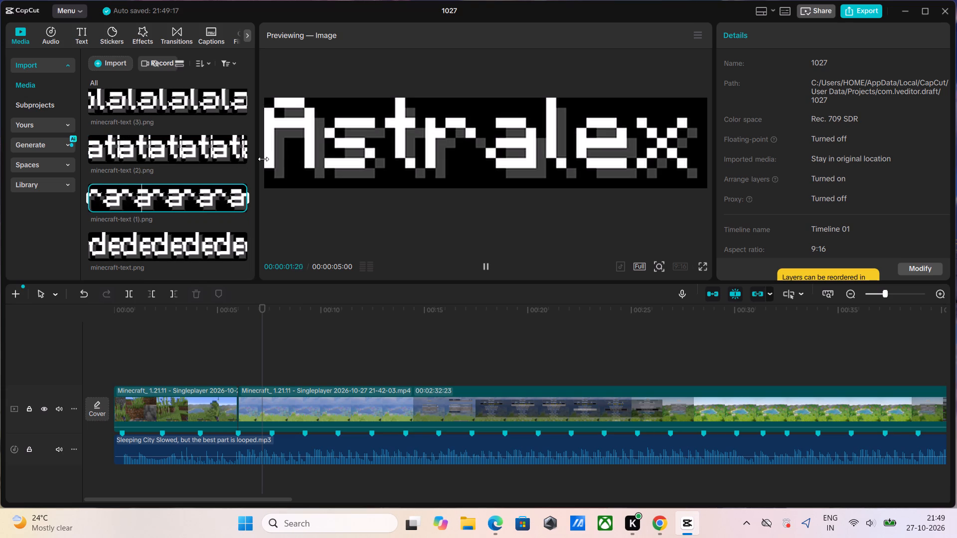
Overlay minecraft-text (1).png above the footage from the 00:00:06:00 split, trim its end to the next beat marker, and play it through.
click(187, 198)
drag(215, 202, 236, 367)
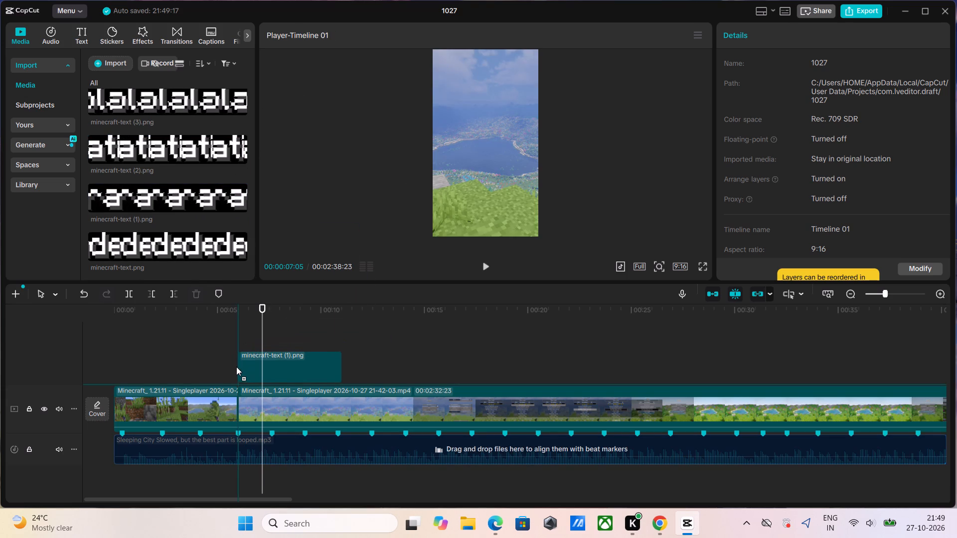
drag(236, 367, 237, 367)
drag(340, 362, 336, 364)
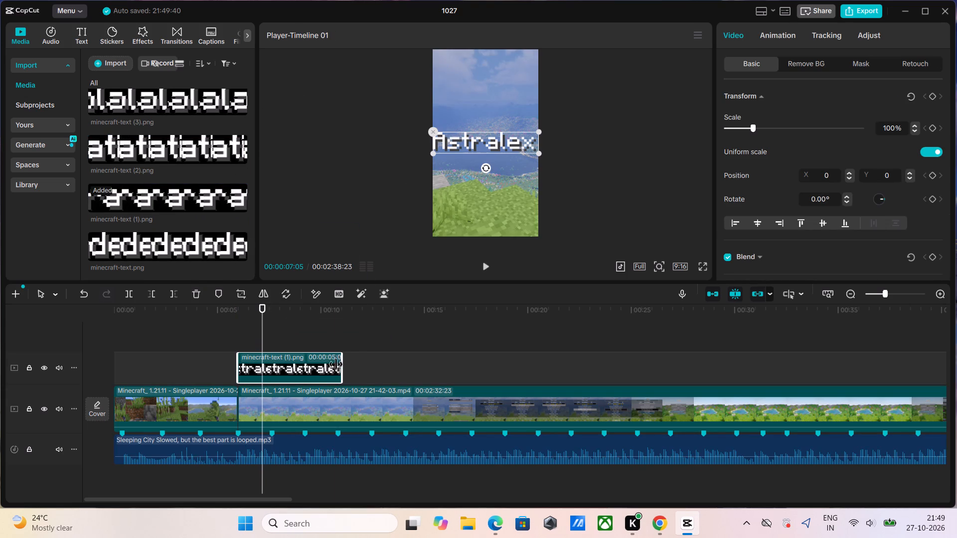
drag(336, 364, 273, 379)
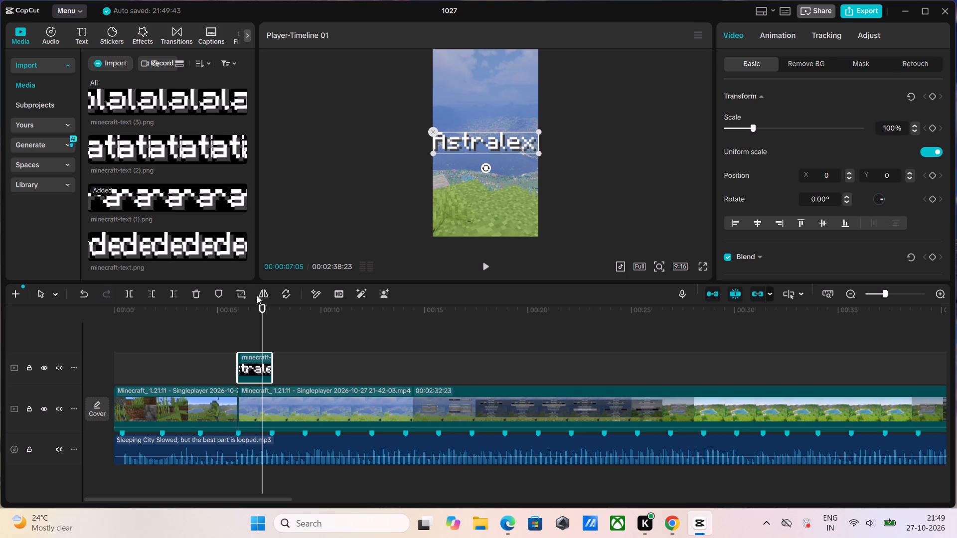
drag(261, 305, 221, 315)
key(space)
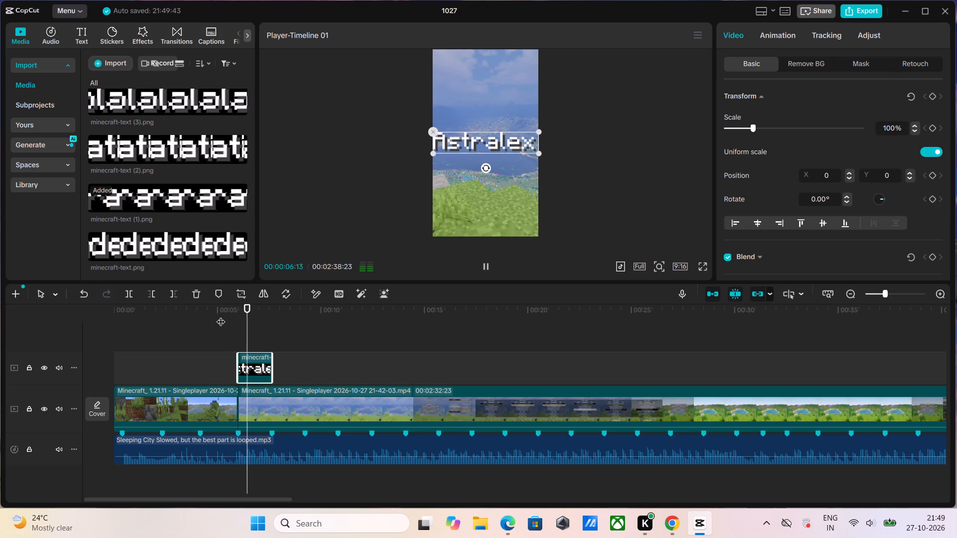
key(space)
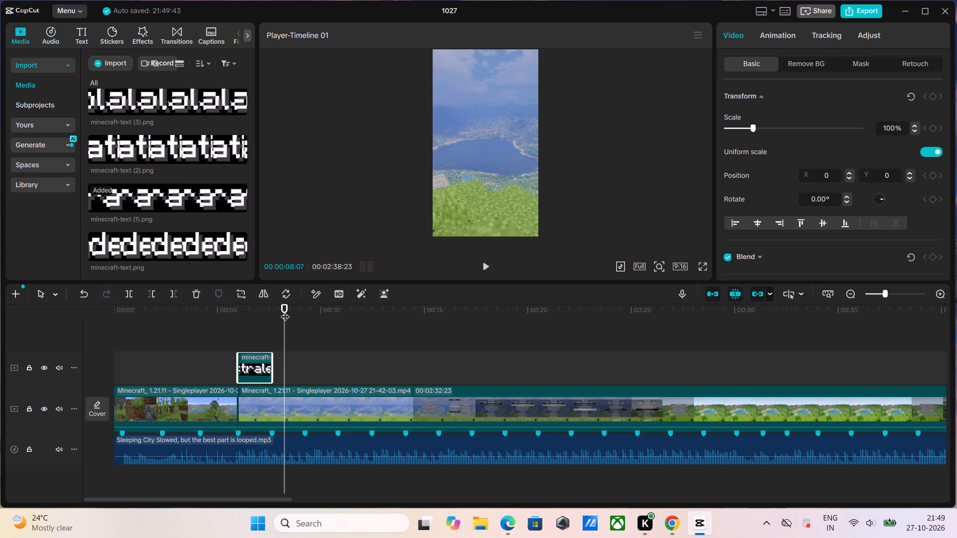
Scale the Astralex text down to about 63% and move it near the top of the frame, centred, at about Y 1430.
drag(283, 310, 247, 330)
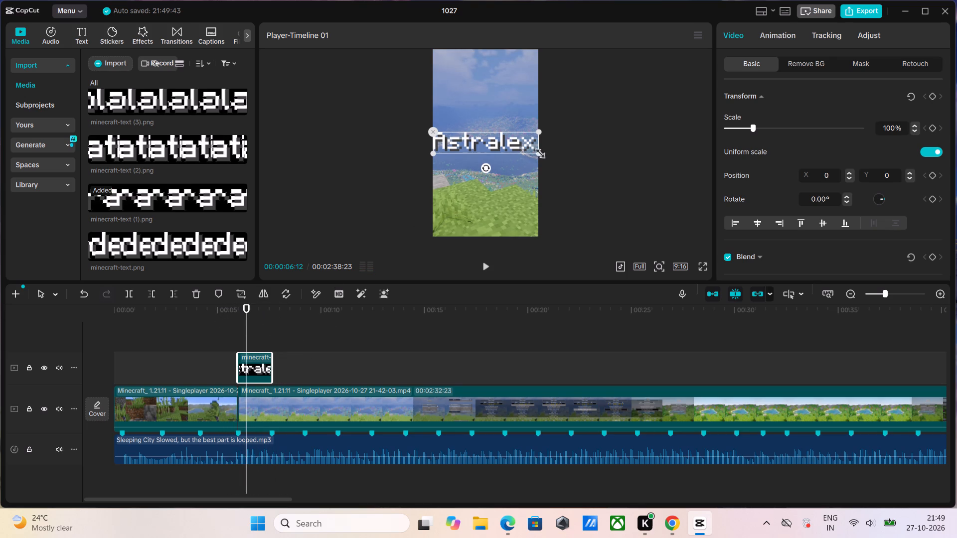
drag(537, 152, 497, 151)
drag(489, 144, 486, 77)
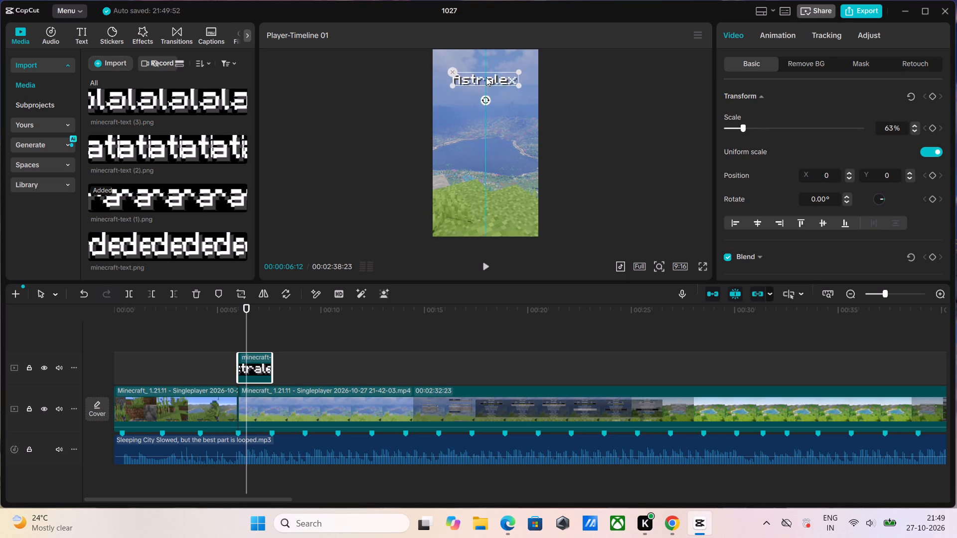
drag(486, 77, 487, 75)
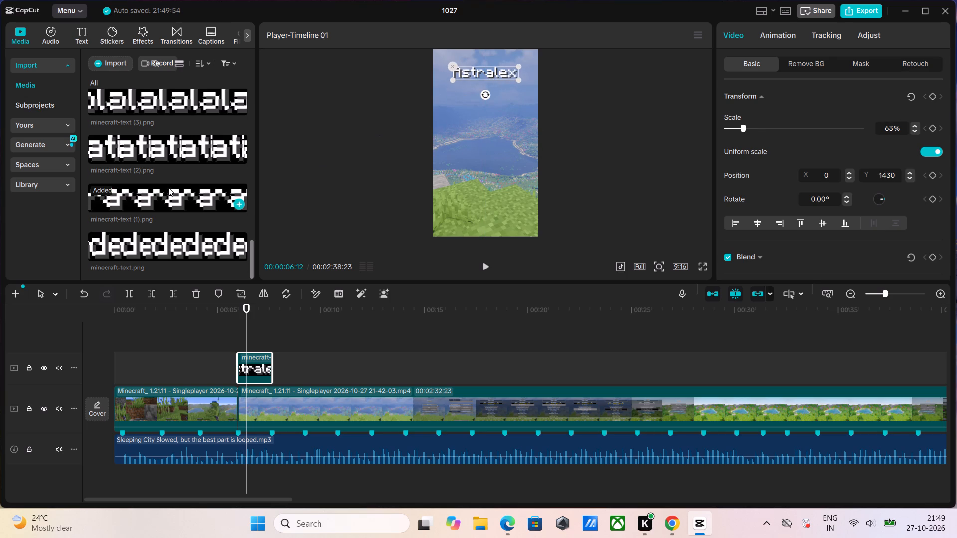
Place the "Which is best" image, minecraft-text (12).png, at the timeline's start on the overlay track and extend it to the Astralex clip.
scroll(168, 187, up, 8)
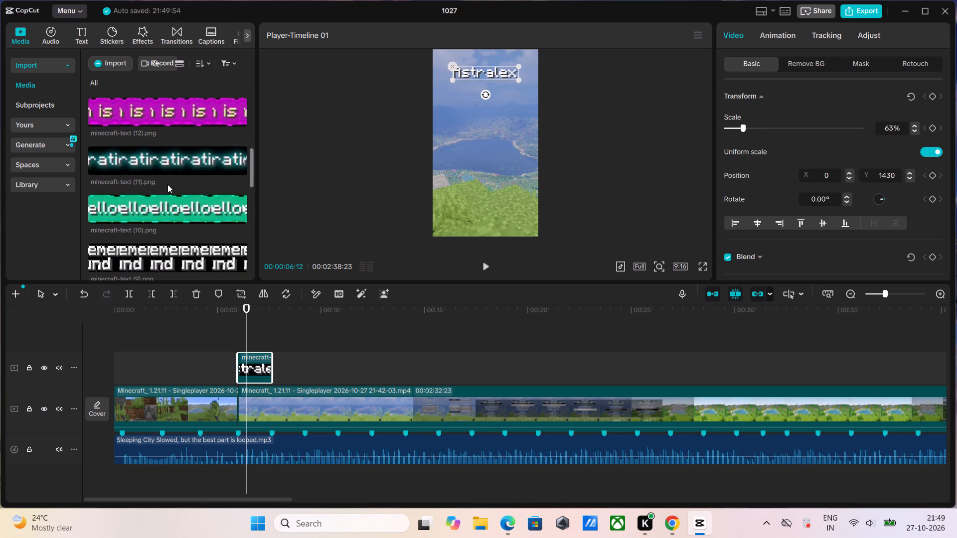
scroll(167, 184, up, 1)
click(166, 169)
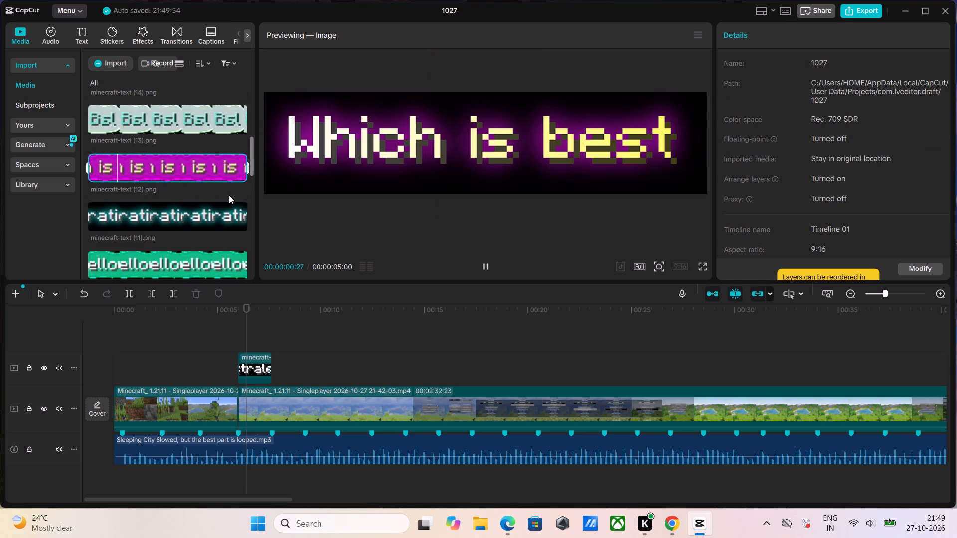
drag(170, 166, 115, 375)
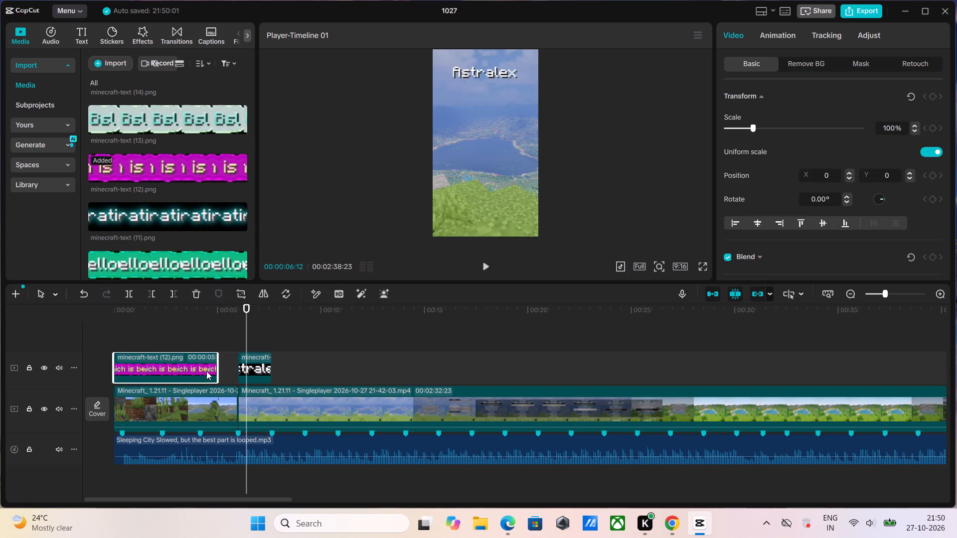
drag(221, 368, 215, 367)
drag(215, 367, 229, 368)
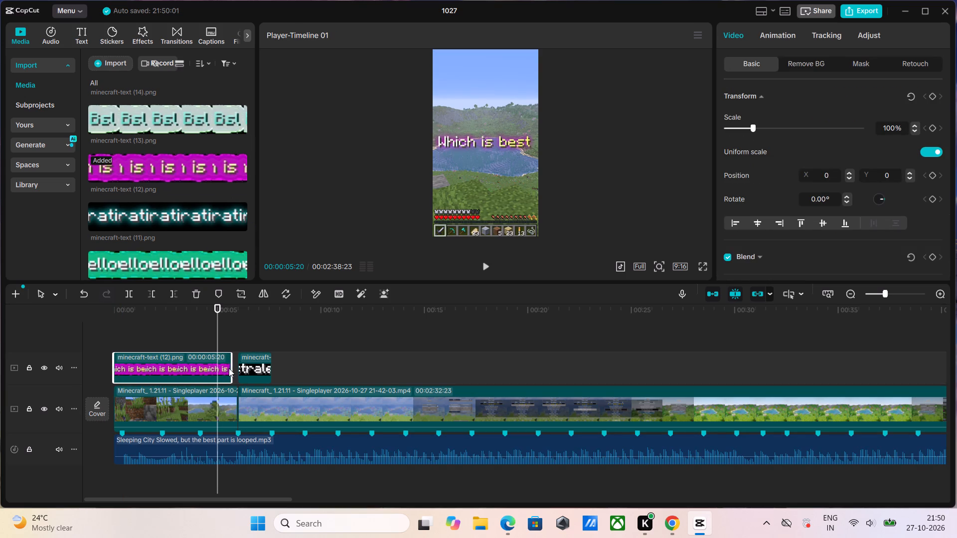
drag(229, 368, 234, 369)
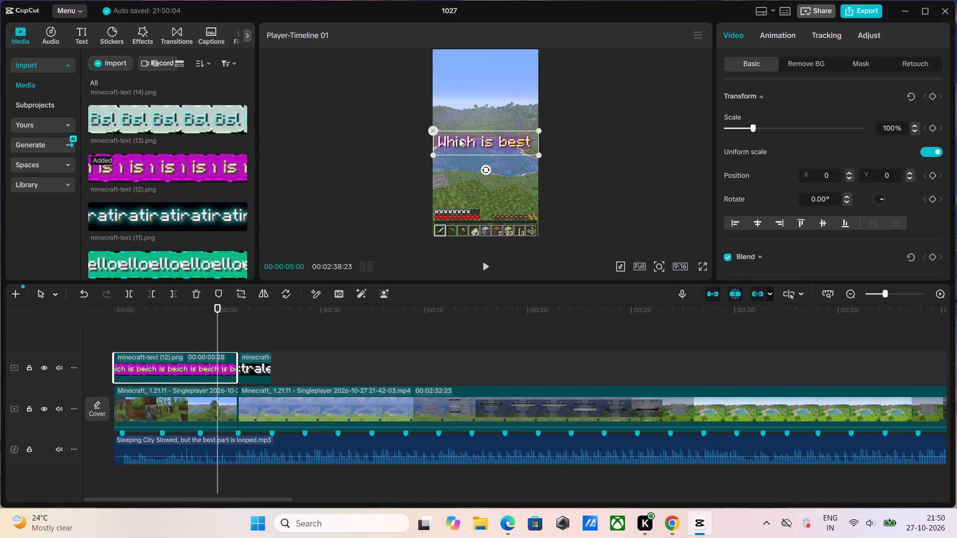
Move the "Which is best" text near the top of the frame, horizontally centred, at about Y 1353.
drag(463, 139, 465, 68)
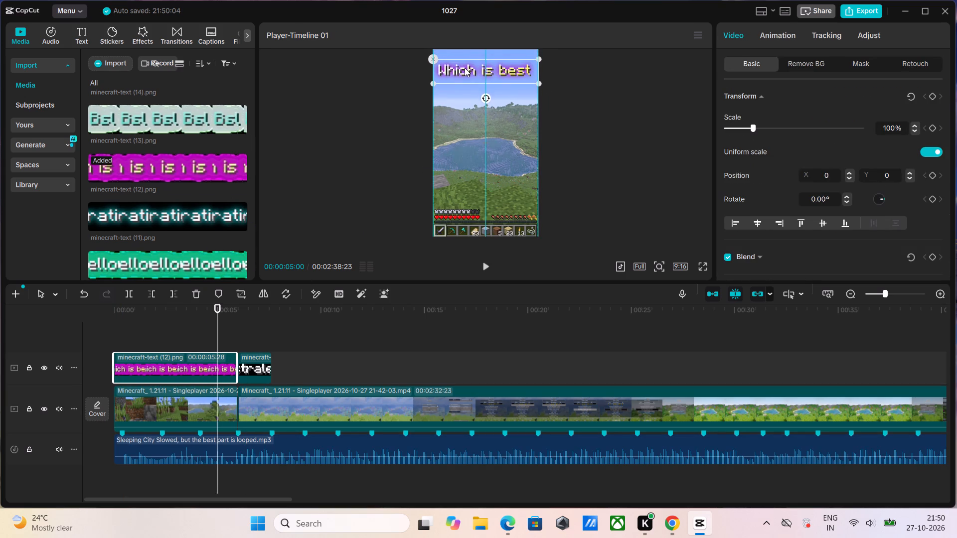
drag(465, 68, 465, 73)
click(465, 73)
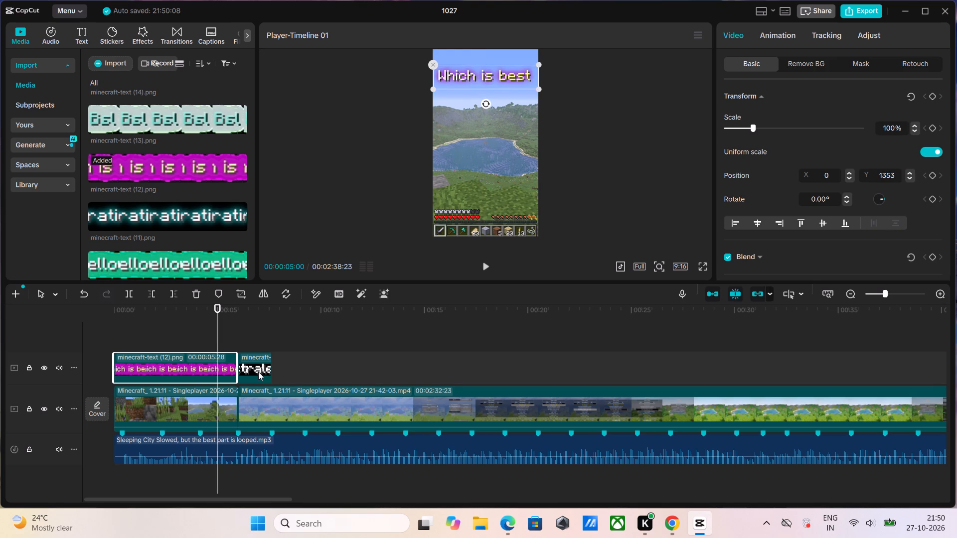
Lower the Astralex text slightly to about Y 1315, keeping it centred, and play the section.
click(258, 372)
drag(221, 308, 238, 311)
drag(239, 311, 245, 312)
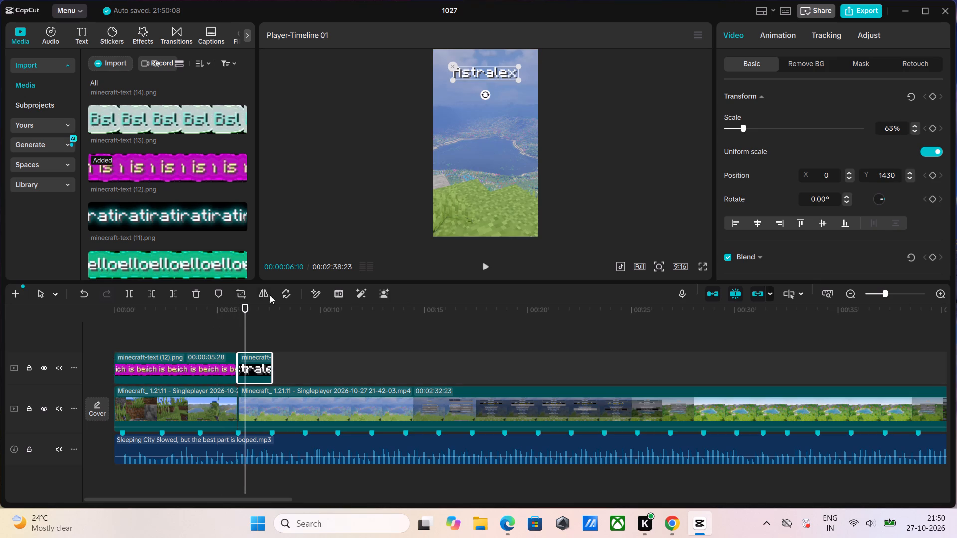
drag(496, 70, 494, 75)
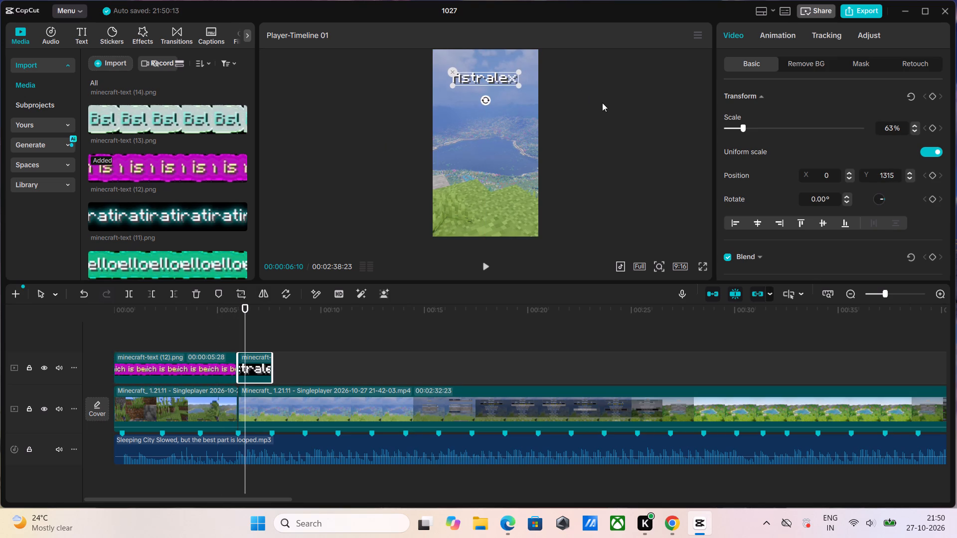
key(space)
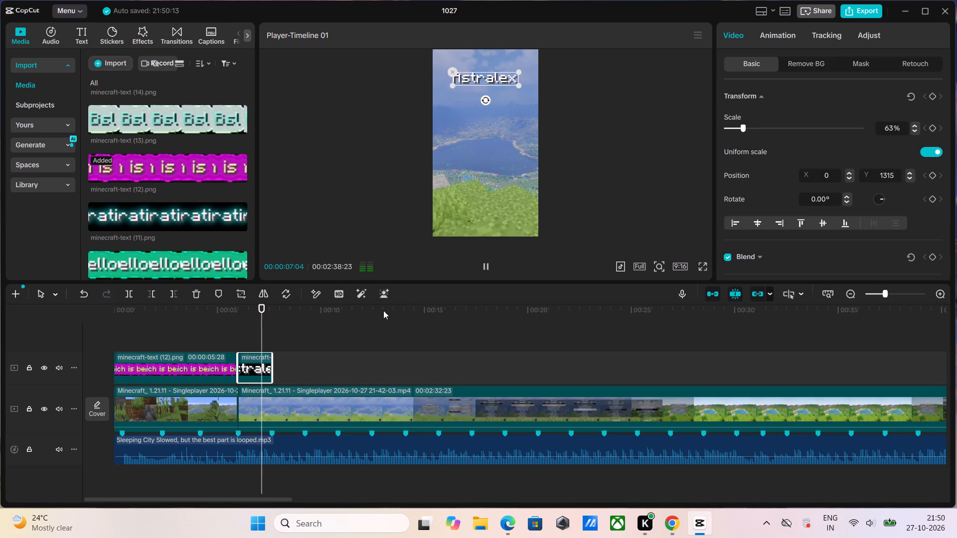
key(space)
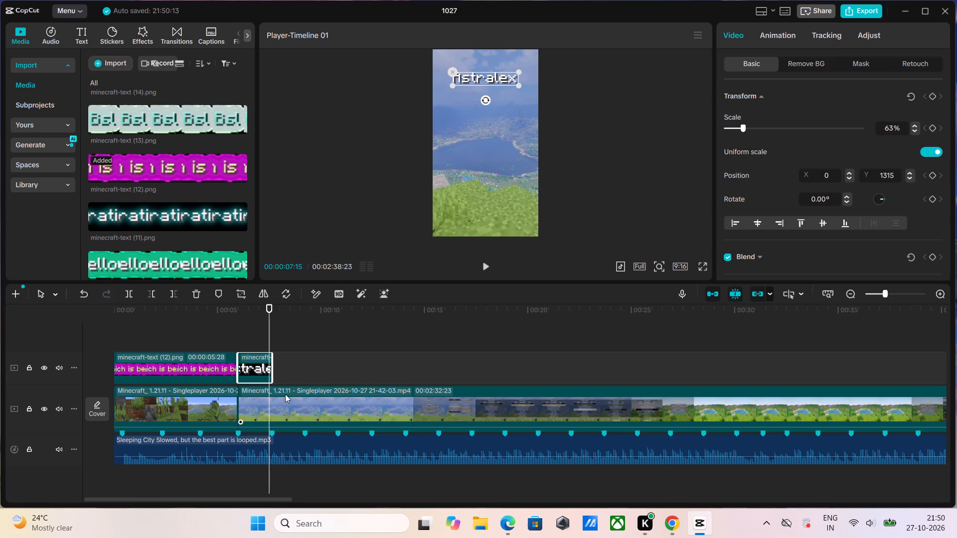
Split the main Minecraft footage at the beat marker at 00:00:07:19, where the Astralex text ends.
click(271, 304)
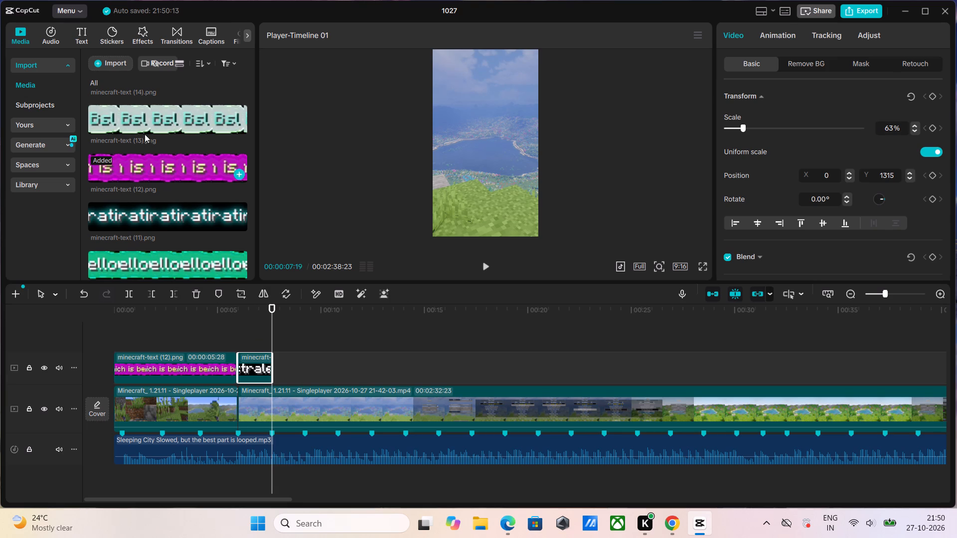
click(133, 293)
drag(274, 308, 280, 312)
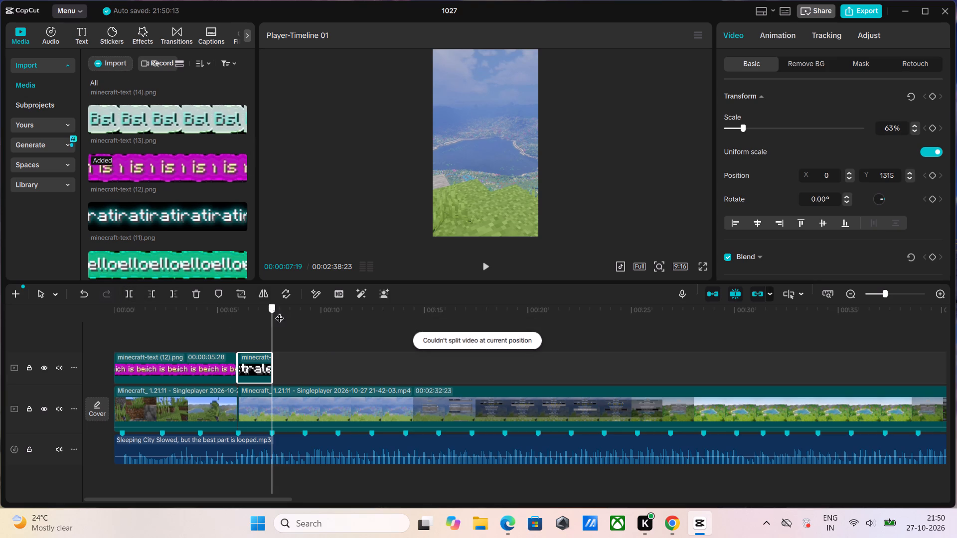
drag(280, 312, 275, 329)
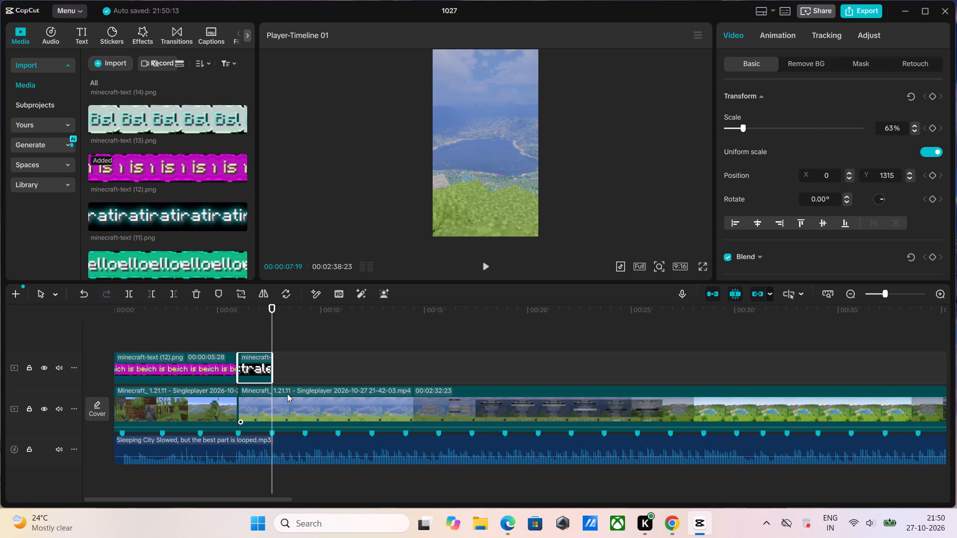
click(287, 395)
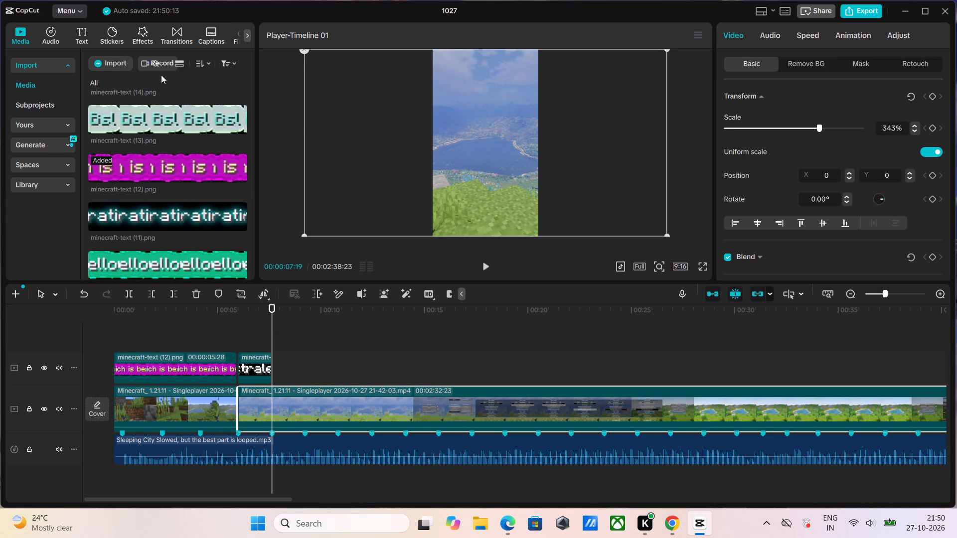
click(126, 297)
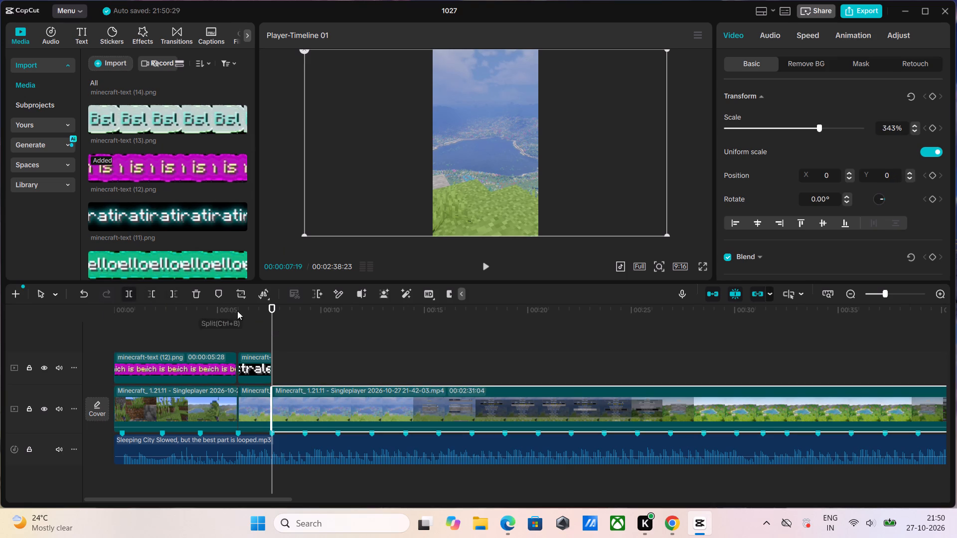
Scrub through the main footage on both sides of the Astralex cut to examine its shader scenes and shader-selection menus.
drag(271, 310, 483, 358)
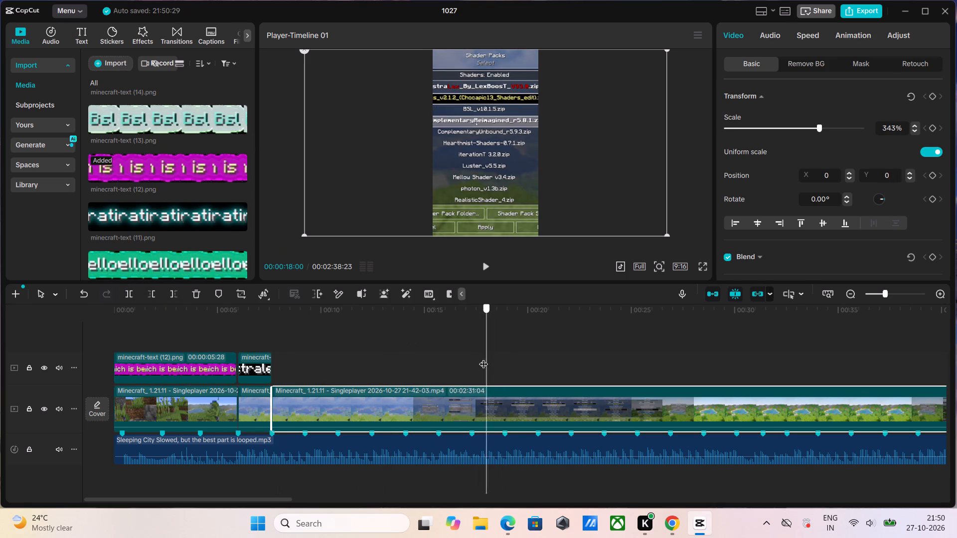
drag(483, 358, 587, 359)
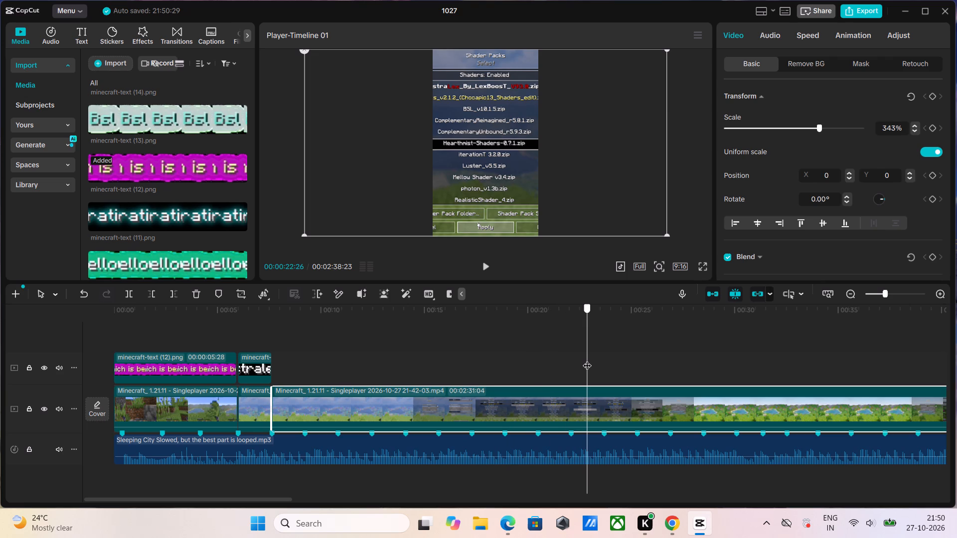
drag(587, 359, 541, 366)
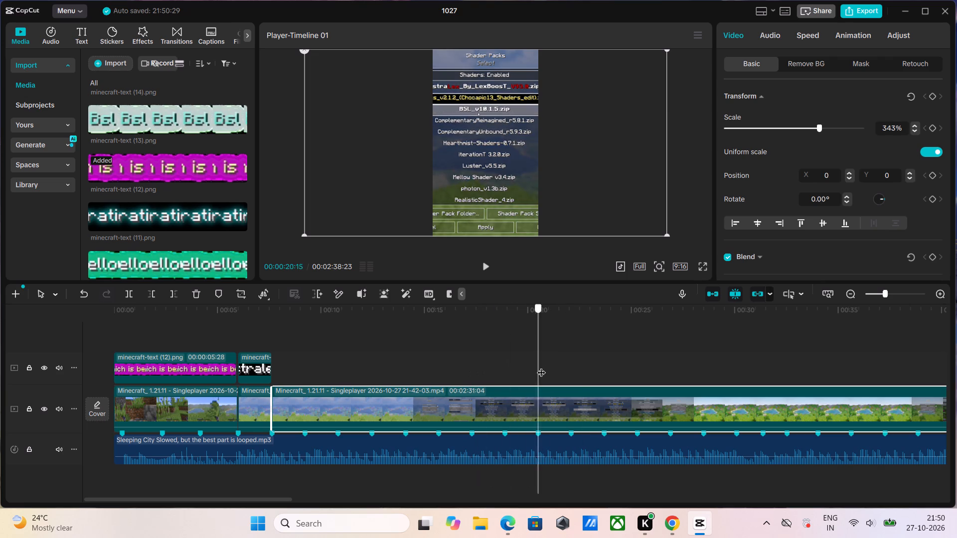
drag(541, 366, 899, 405)
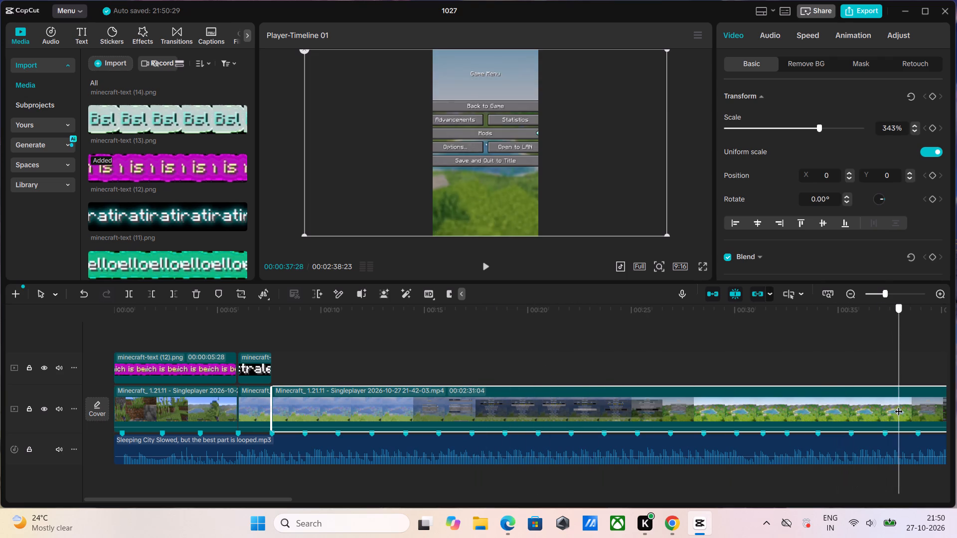
drag(899, 405, 364, 456)
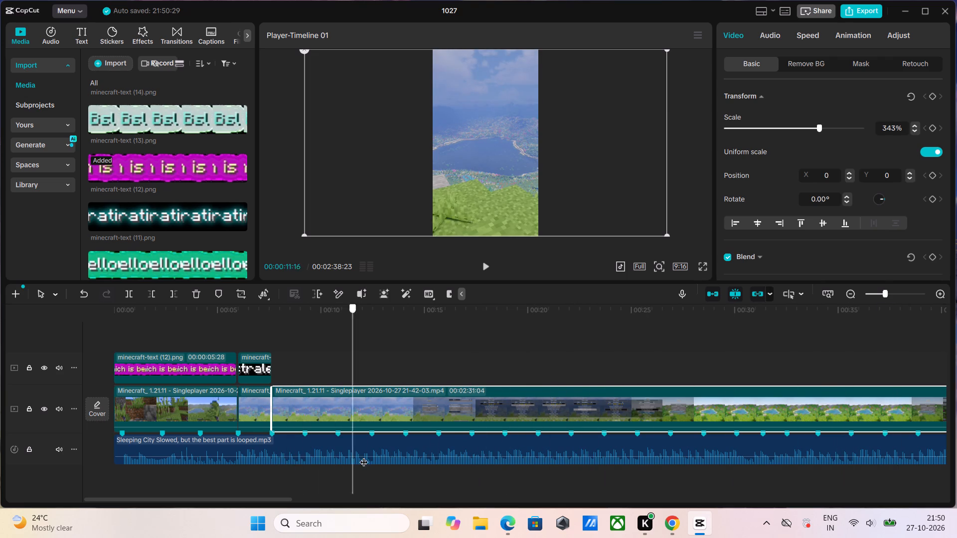
drag(364, 456, 283, 465)
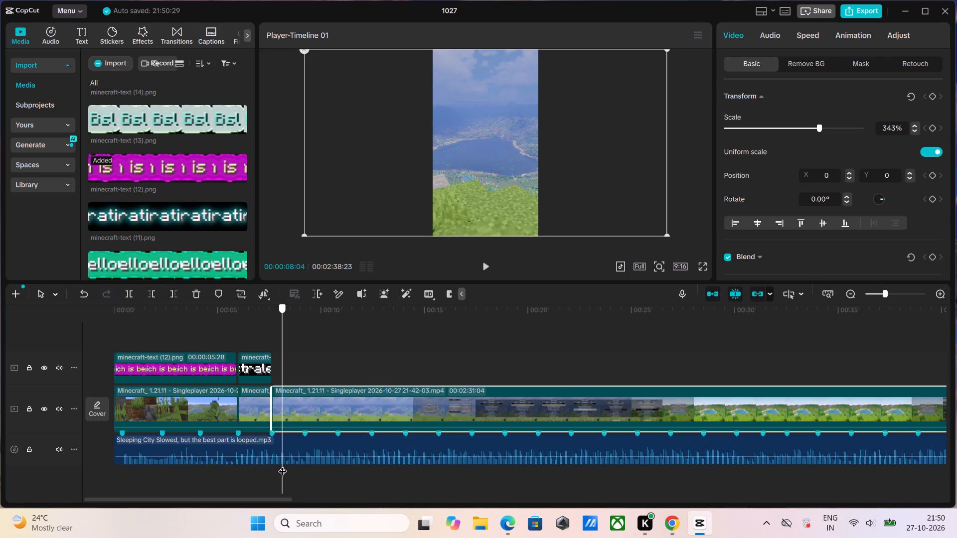
drag(283, 465, 259, 471)
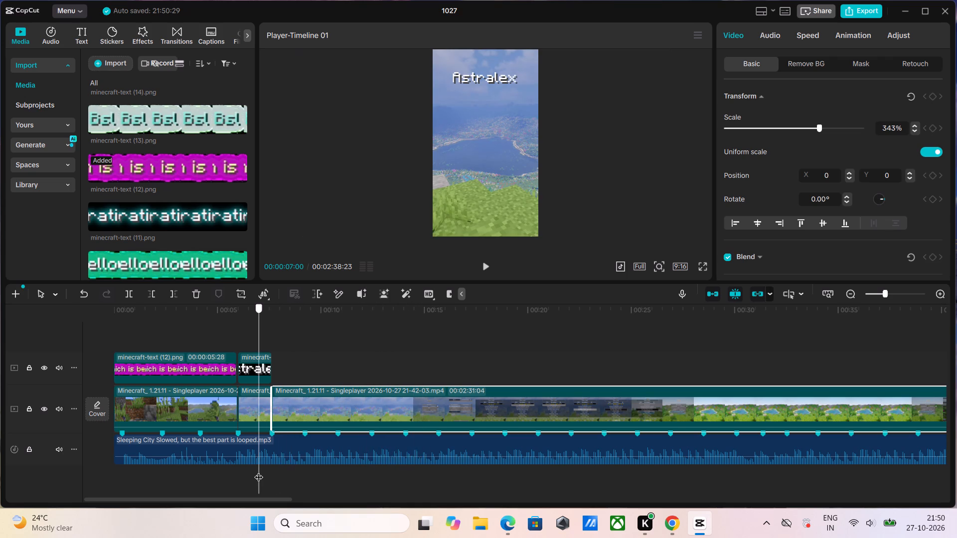
drag(259, 471, 301, 471)
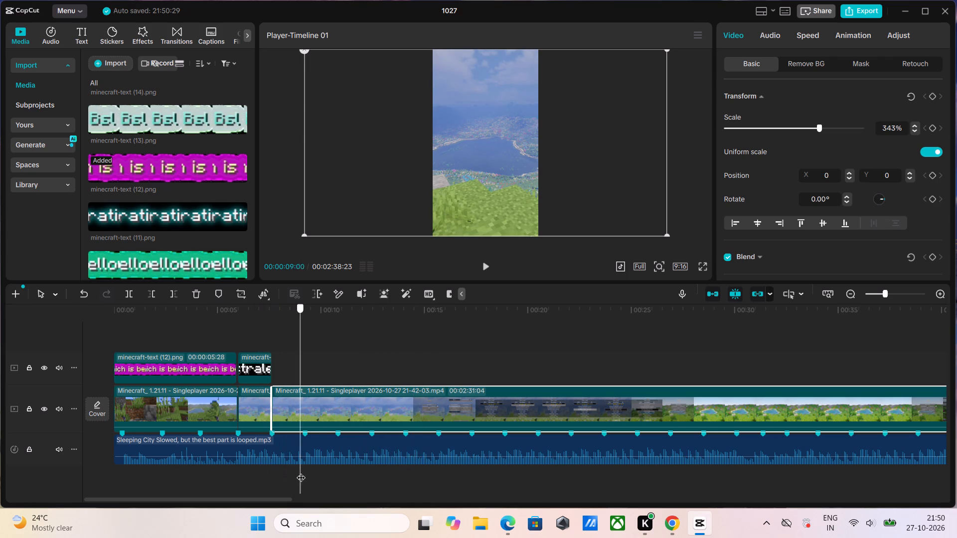
drag(301, 471, 275, 470)
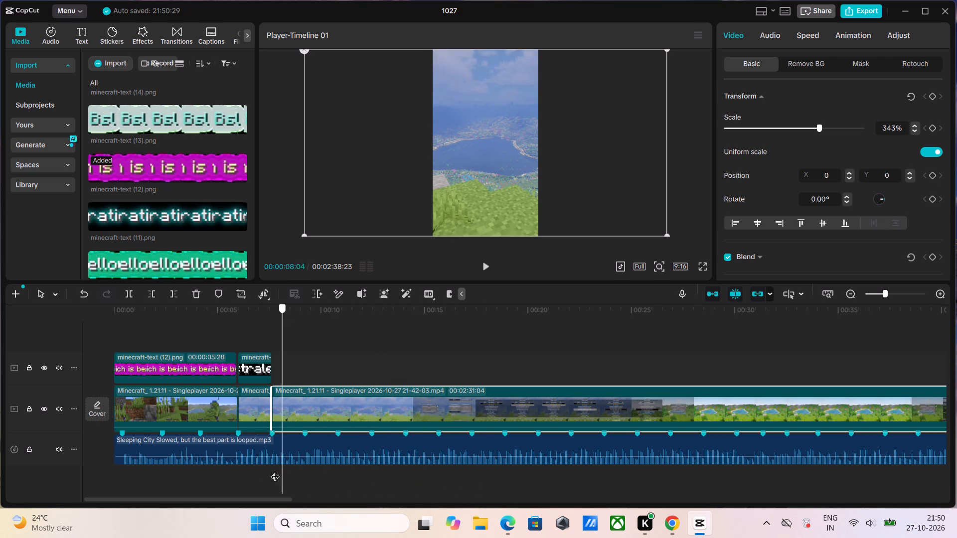
drag(275, 470, 252, 465)
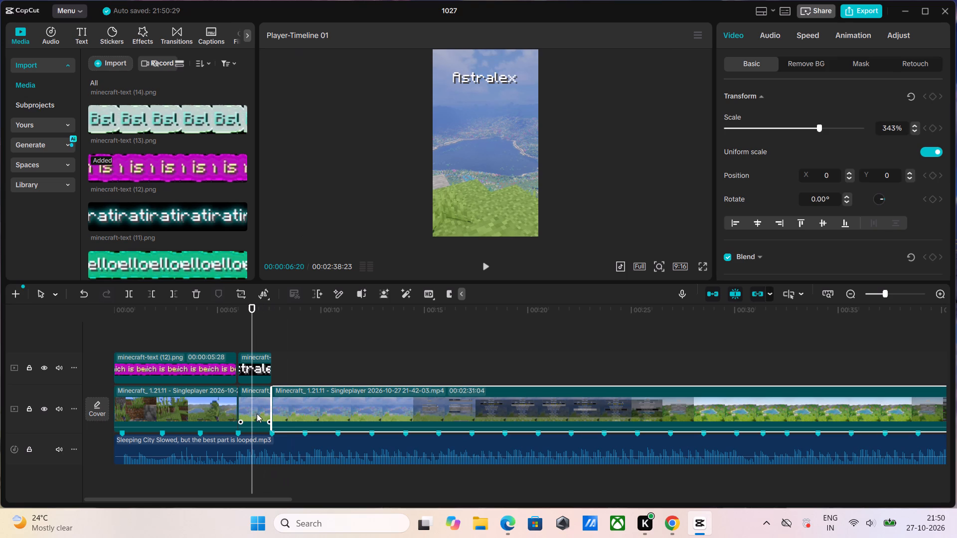
Extend the start of the clip under the Astralex text back into earlier footage, making it 00:00:20:11 long, and play the section.
click(260, 407)
drag(237, 408, 184, 419)
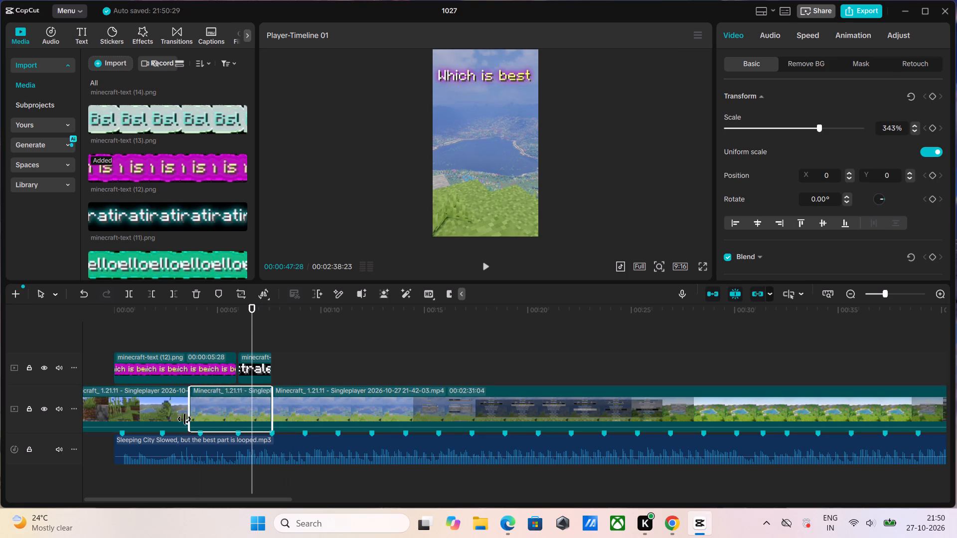
drag(184, 419, 147, 419)
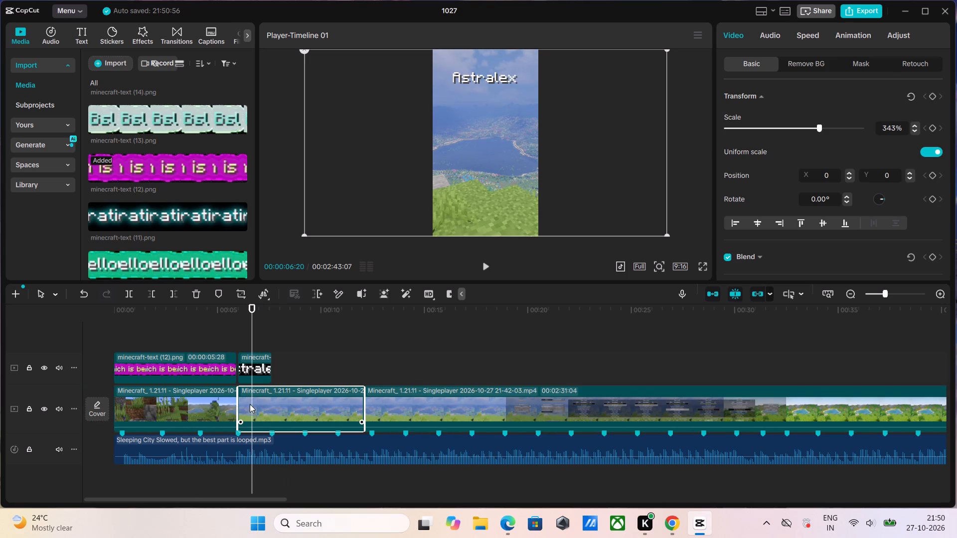
drag(235, 408, 70, 430)
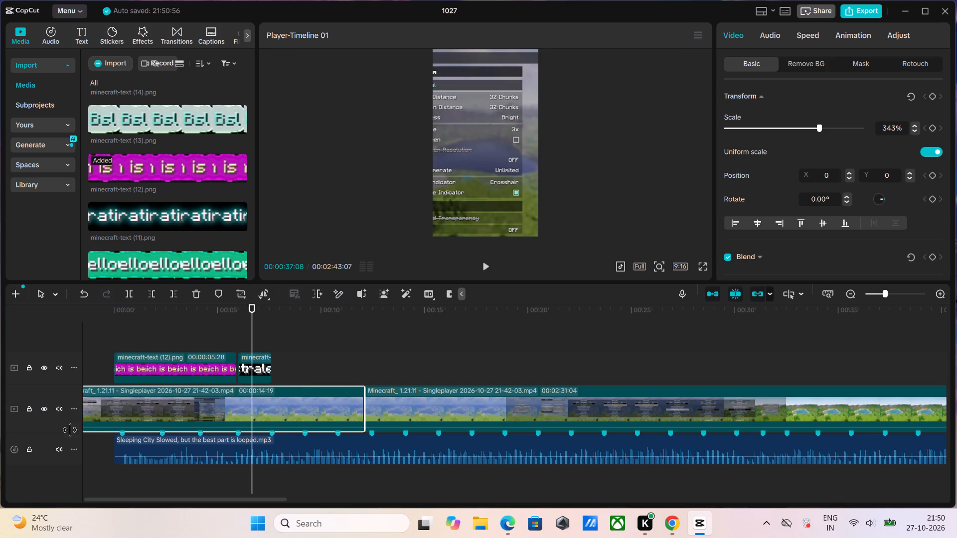
drag(70, 430, 178, 429)
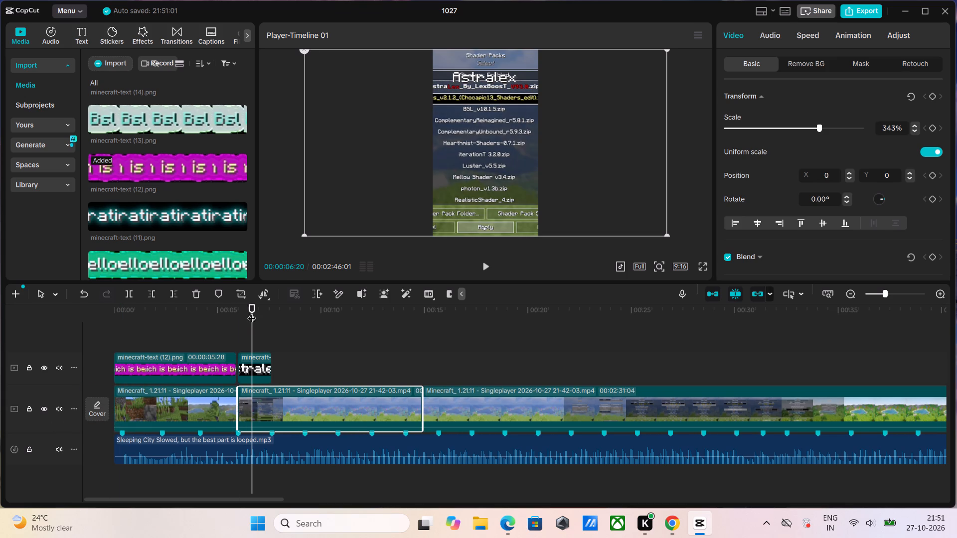
drag(250, 308, 220, 329)
key(space)
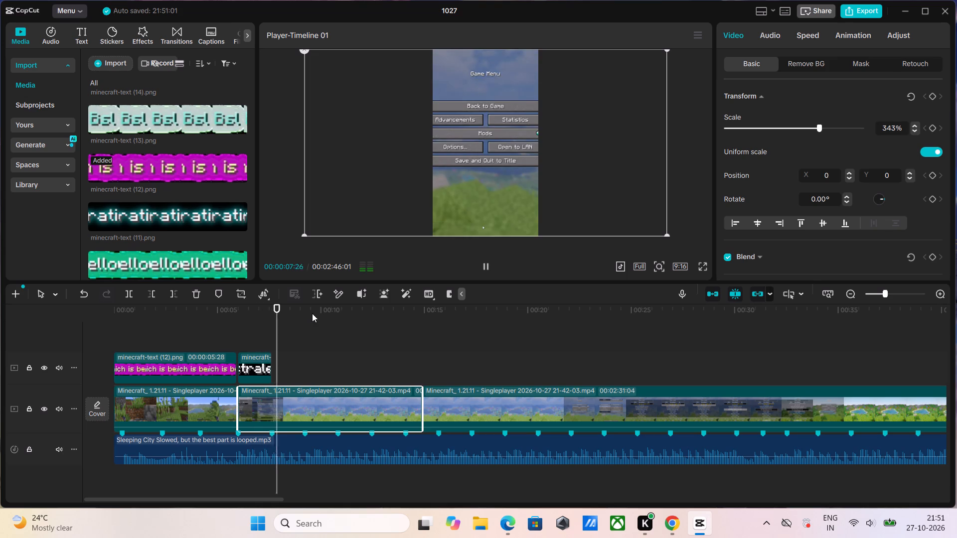
key(space)
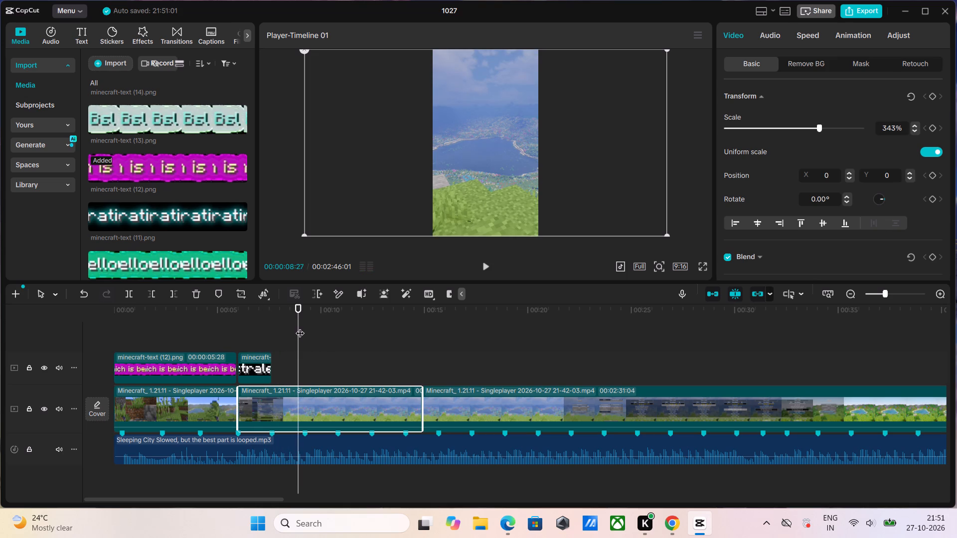
drag(235, 408, 168, 422)
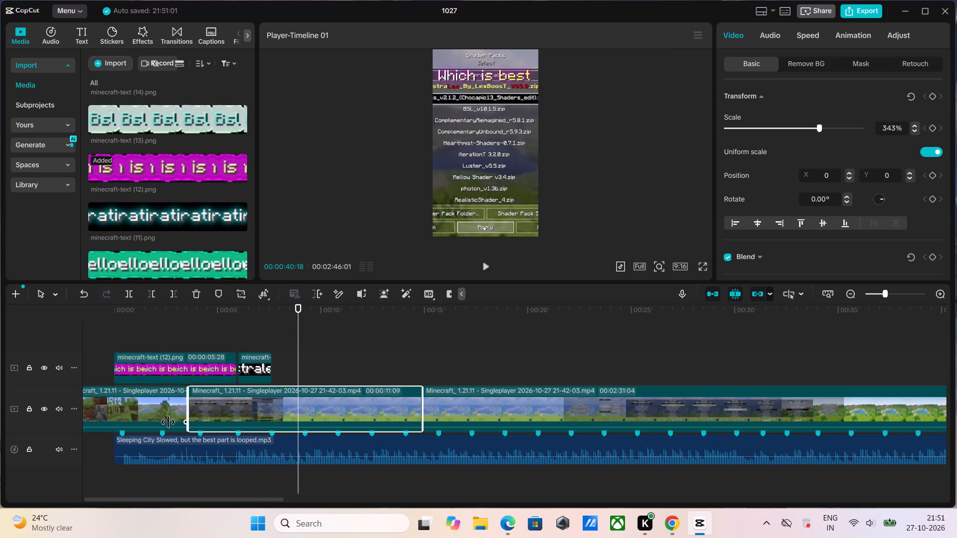
drag(168, 422, 0, 421)
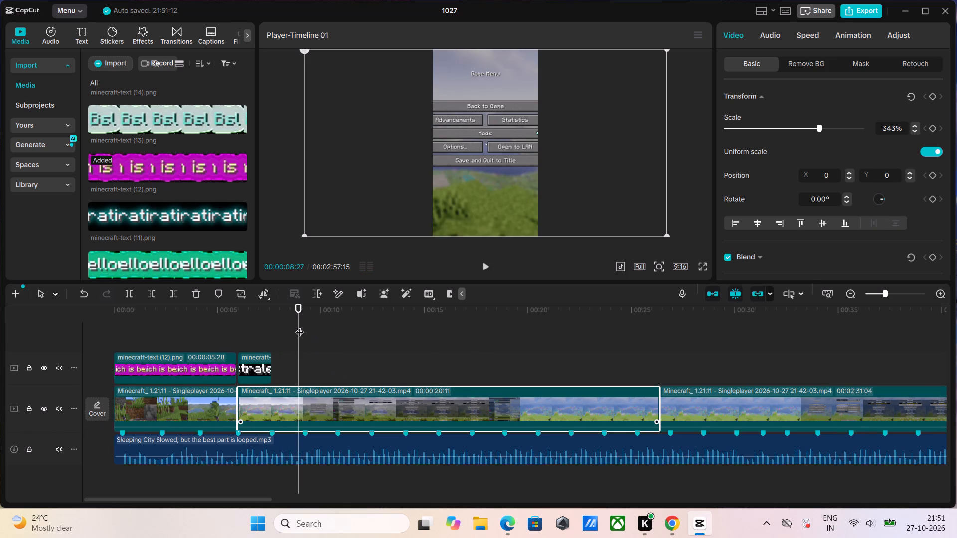
drag(297, 309, 239, 339)
key(space)
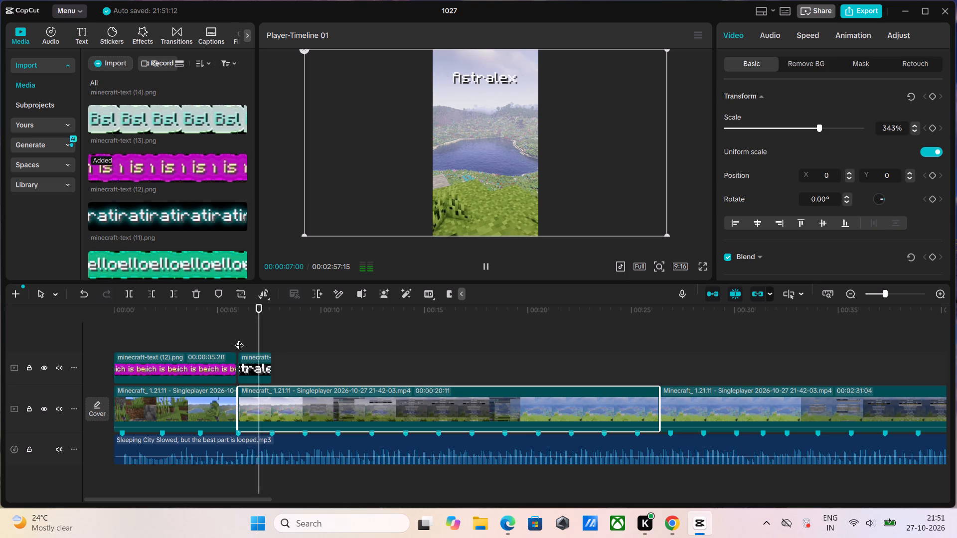
key(space)
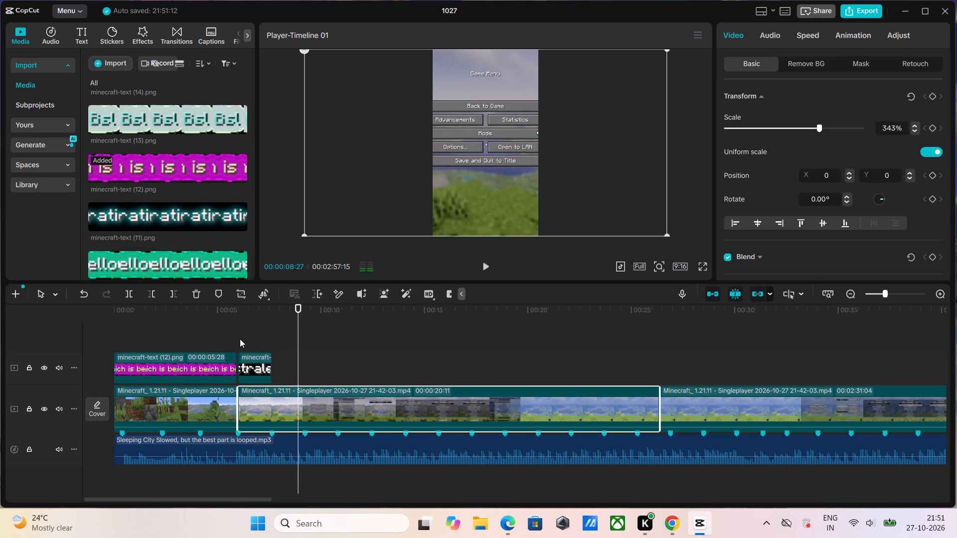
Split the extended Astralex clip at the beat marker at 00:00:07:19, where its text ends, and play the section.
drag(298, 307, 285, 319)
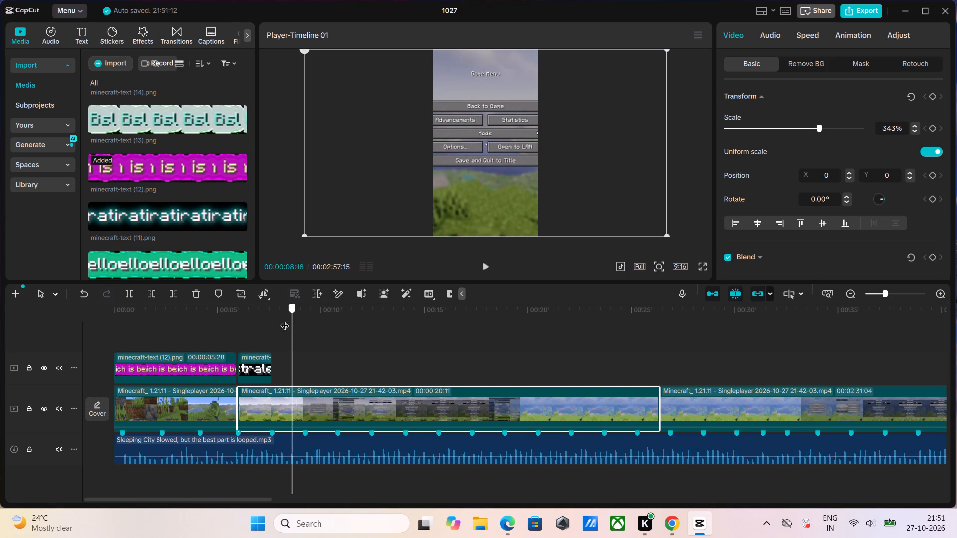
drag(285, 319, 275, 328)
click(133, 294)
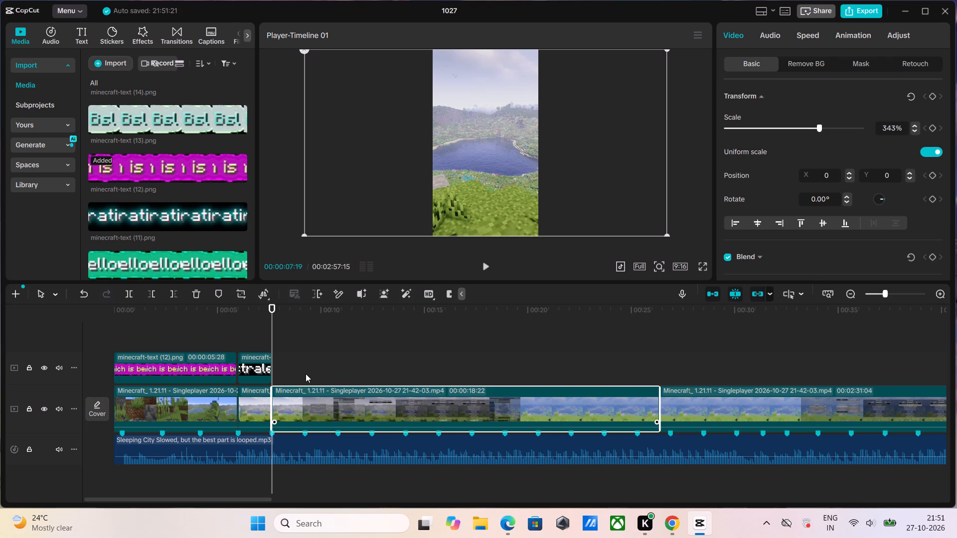
drag(273, 310, 167, 350)
key(space)
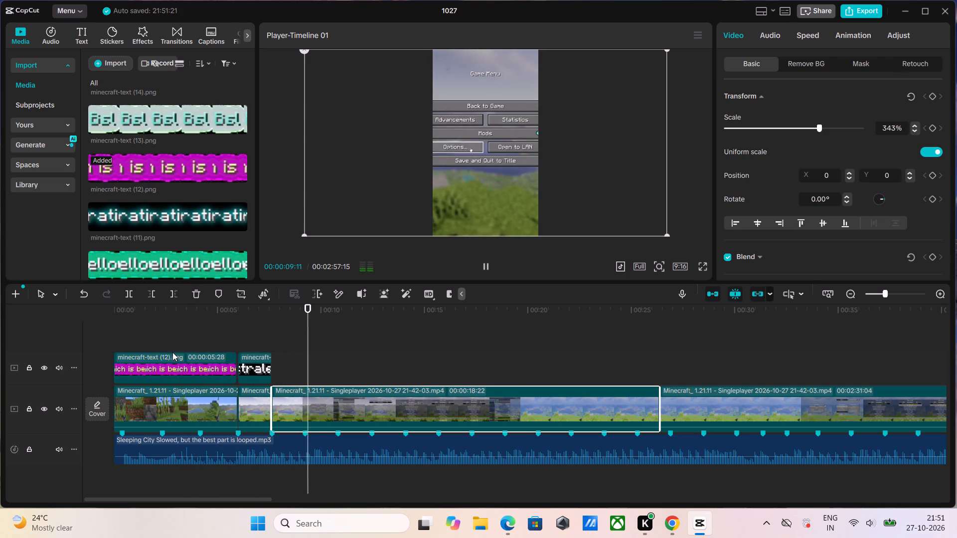
key(space)
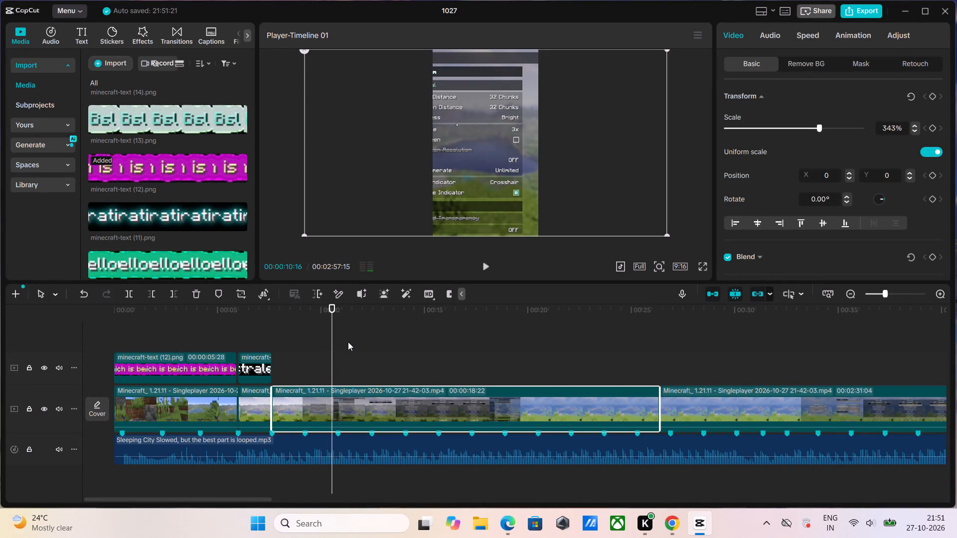
Raise the Astralex text to about Y 1391, keeping it horizontally centred.
drag(333, 306, 251, 337)
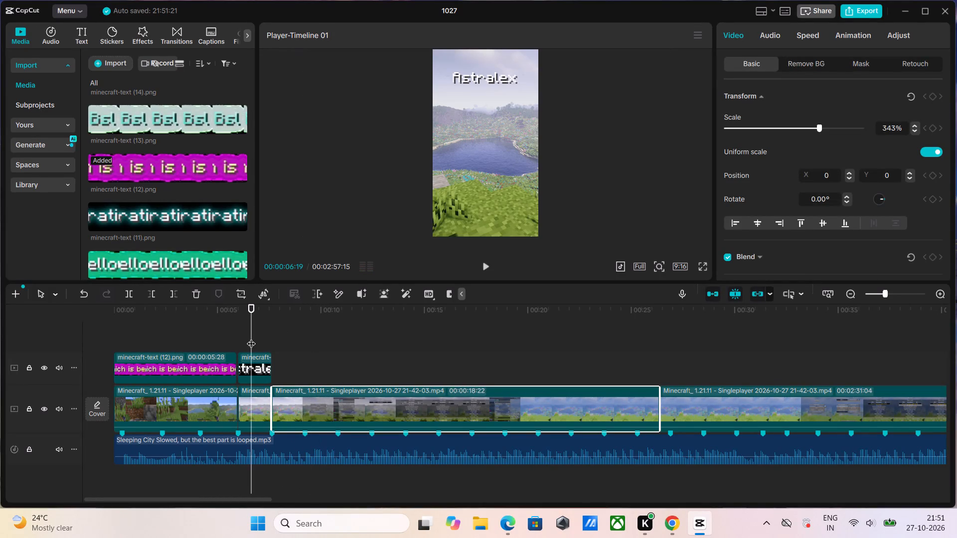
click(265, 369)
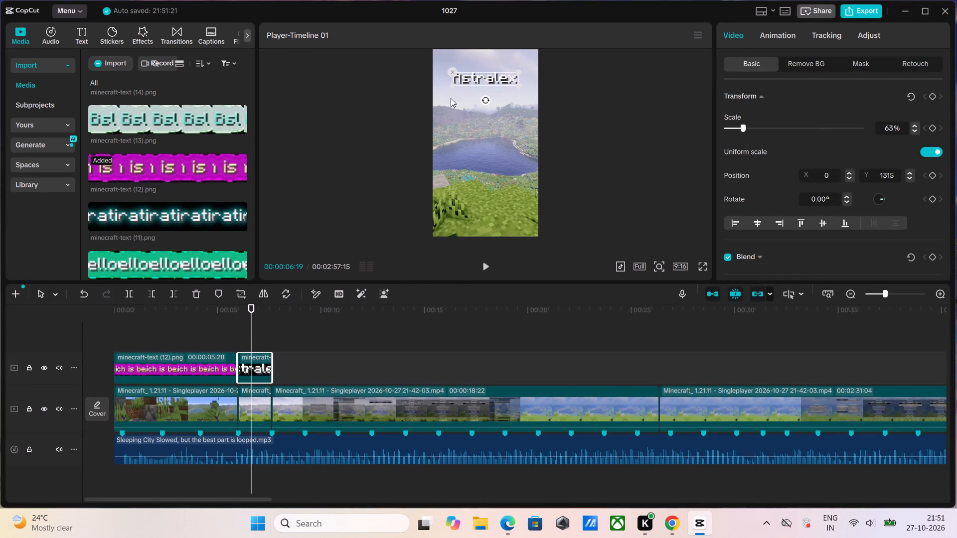
click(482, 81)
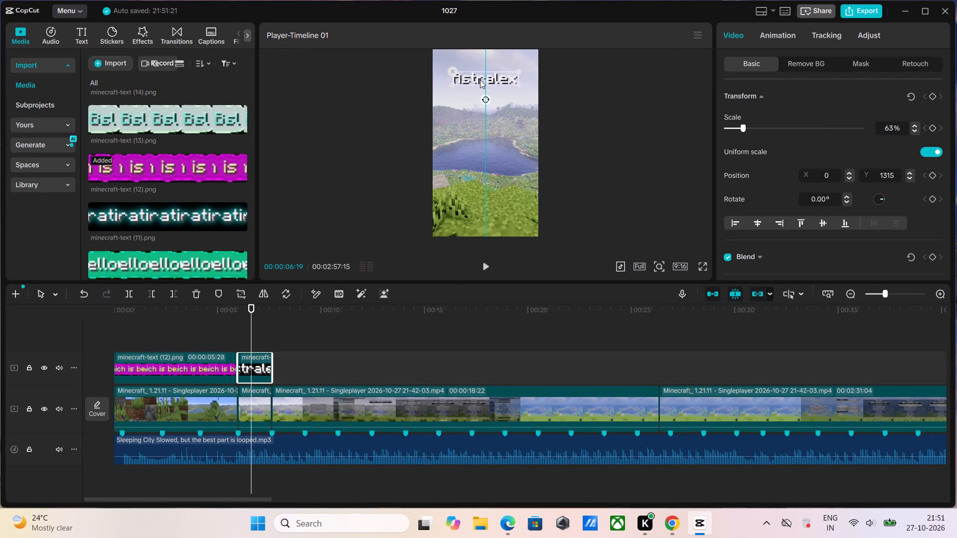
Split the footage after the Astralex segment at 00:00:20:15 and delete the part before that cut, which contains the menu footage.
drag(253, 309, 257, 309)
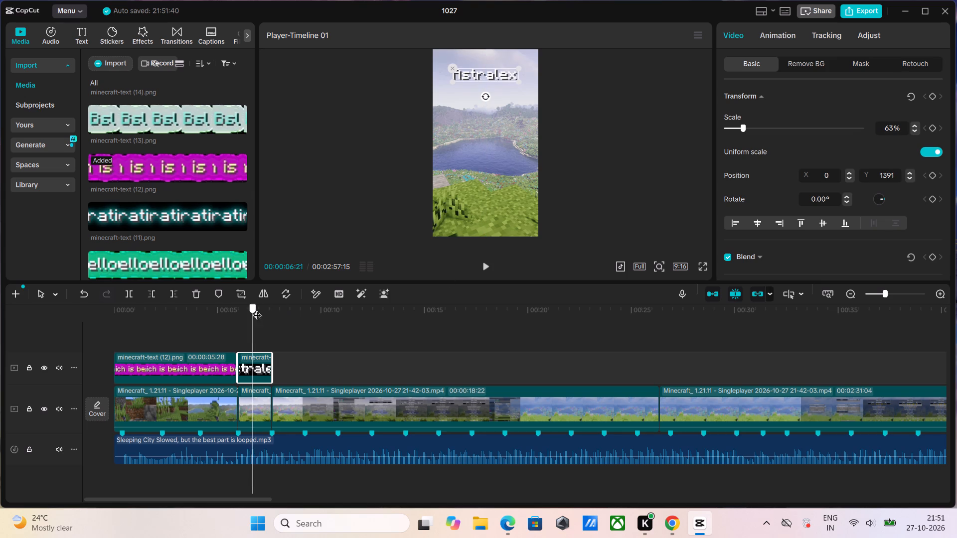
drag(257, 309, 537, 355)
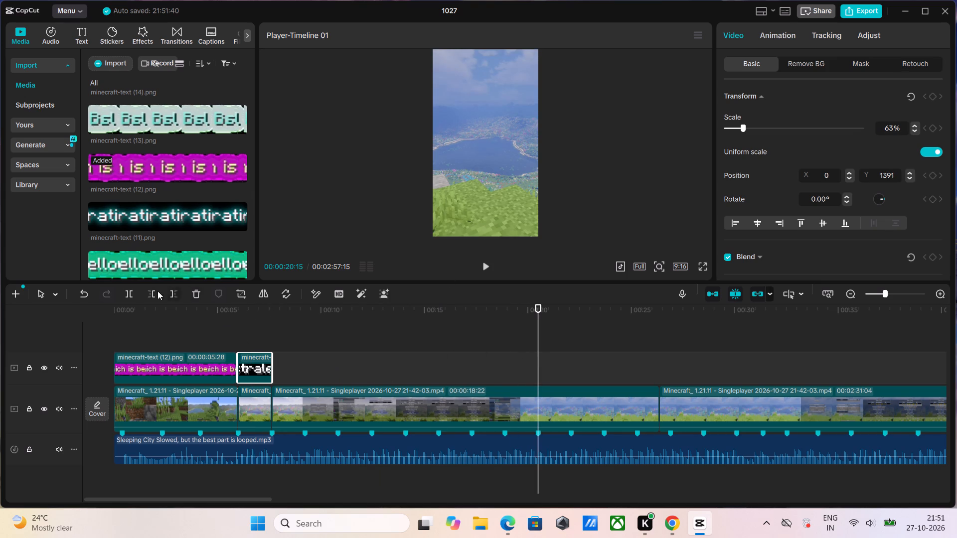
click(480, 418)
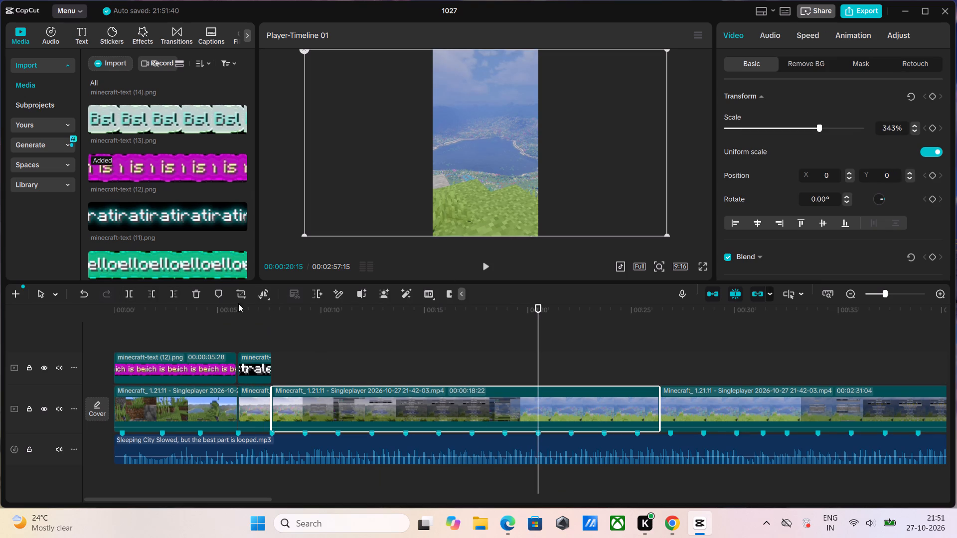
click(128, 293)
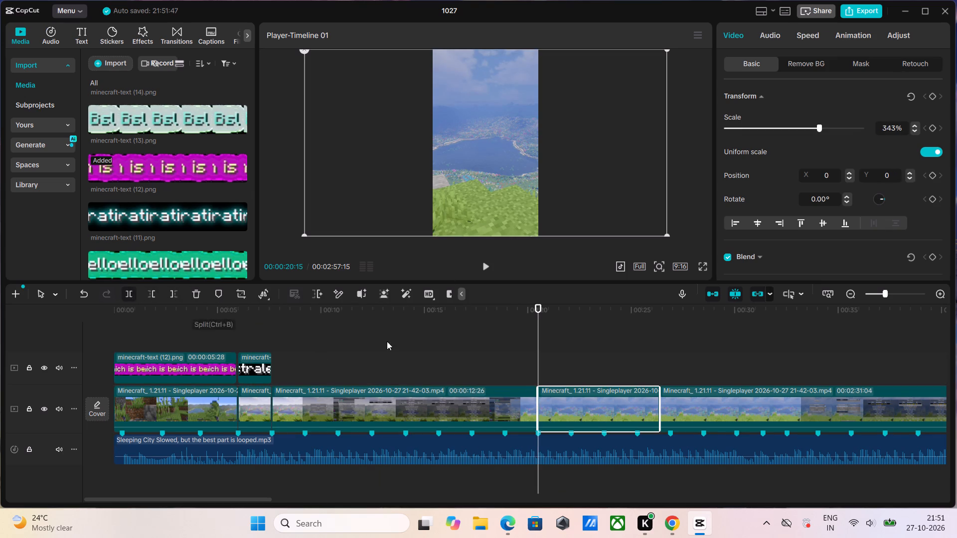
click(478, 413)
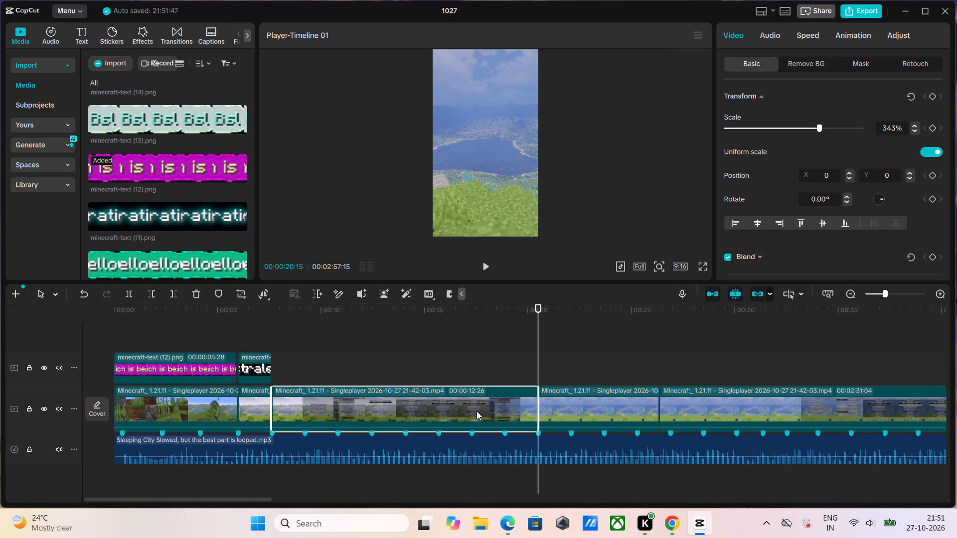
key(Delete)
Trim the end of the footage clip following the Astralex segment back to the next beat marker.
click(343, 412)
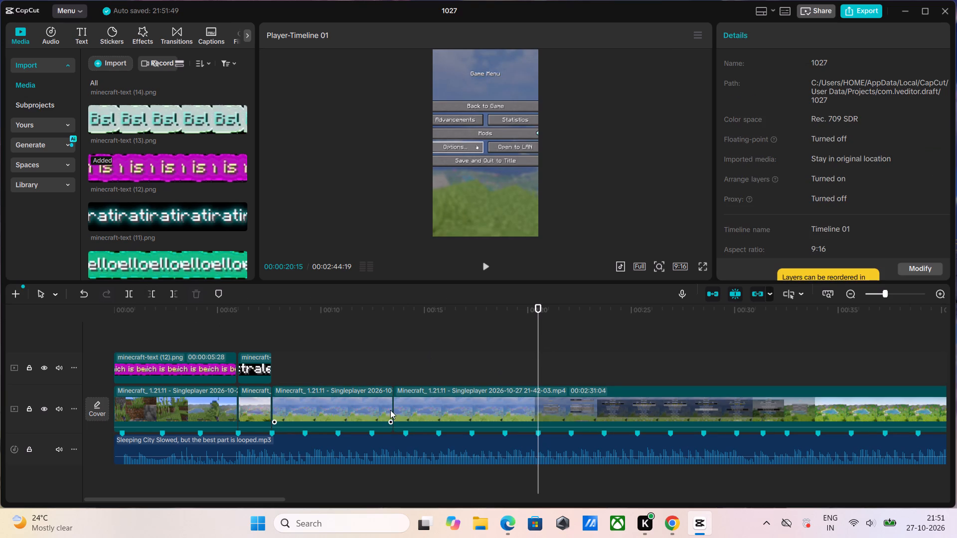
drag(391, 409, 307, 424)
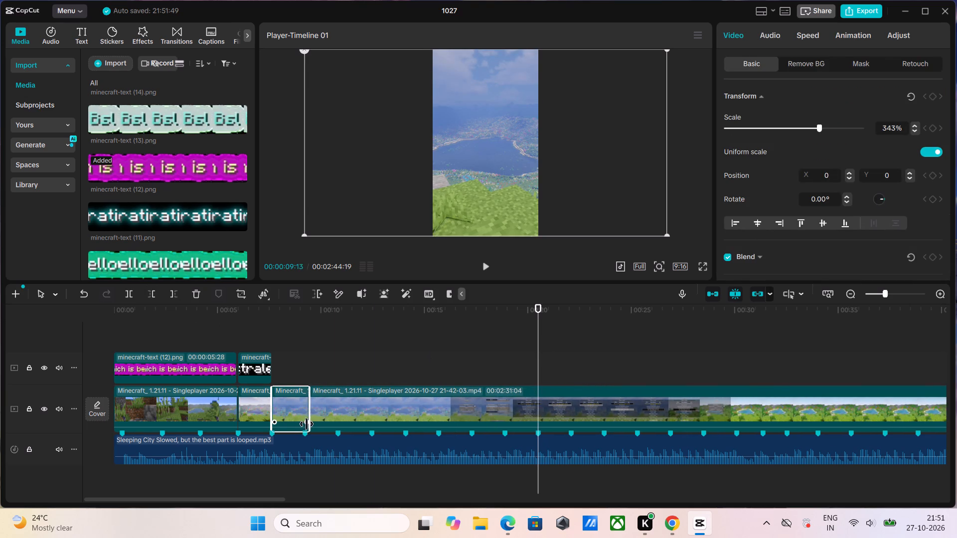
drag(307, 424, 305, 424)
Preview the imported text images in the media library to find the label for the shader after Astralex.
scroll(220, 212, up, 3)
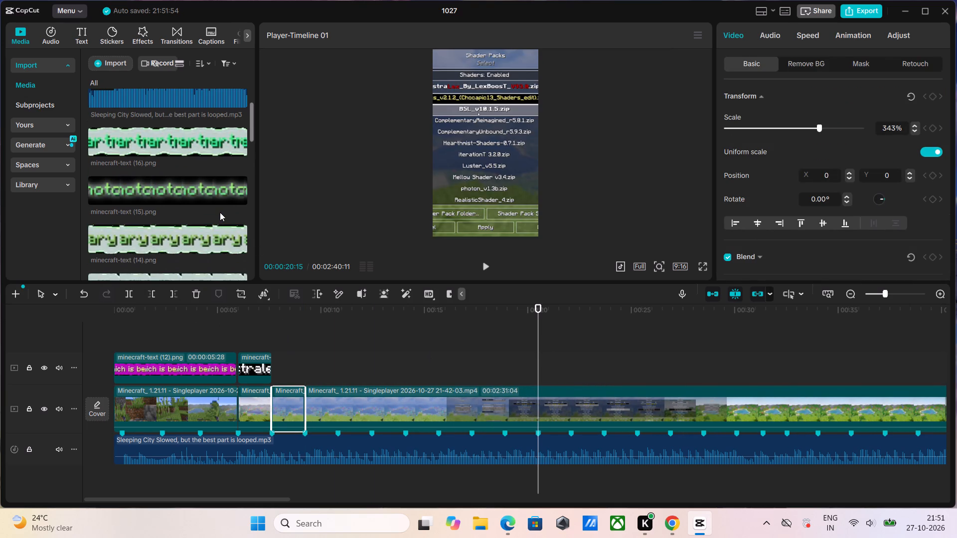
click(174, 198)
click(191, 148)
scroll(194, 181, up, 3)
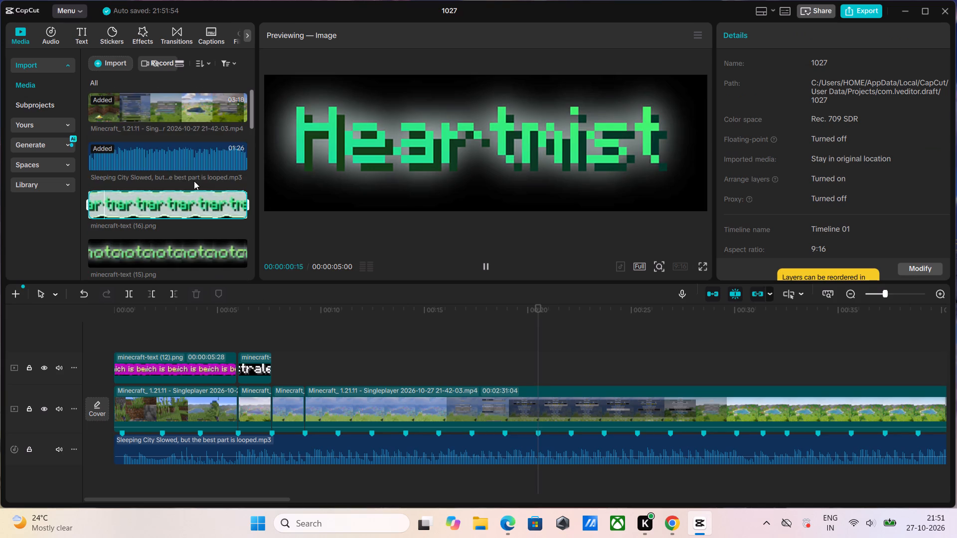
scroll(182, 193, down, 4)
click(167, 172)
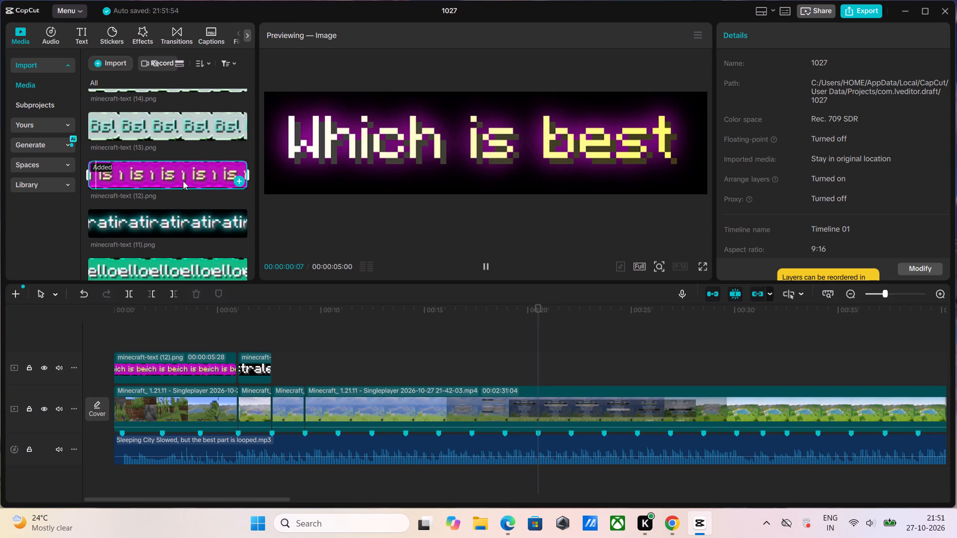
scroll(185, 186, down, 2)
click(177, 108)
click(182, 171)
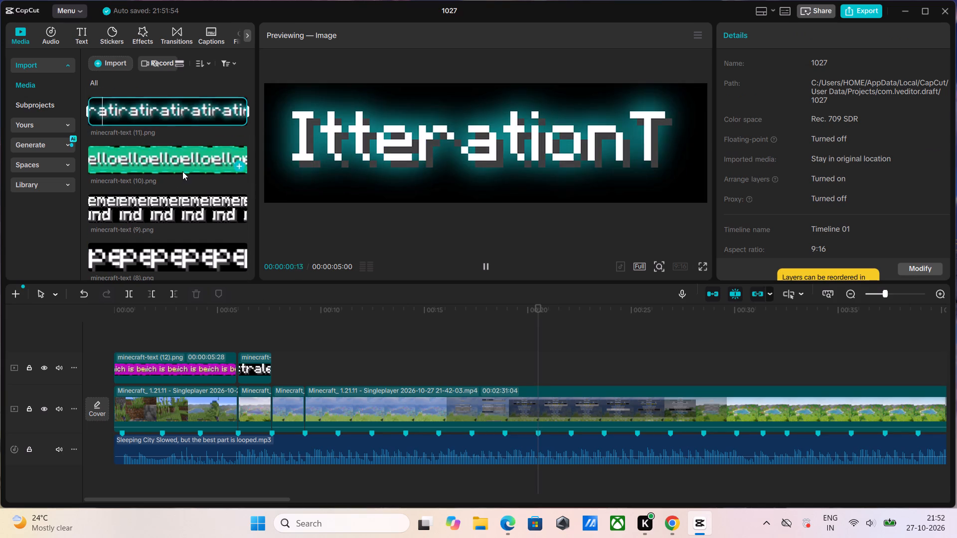
click(187, 208)
scroll(188, 208, down, 1)
click(185, 207)
scroll(185, 207, down, 2)
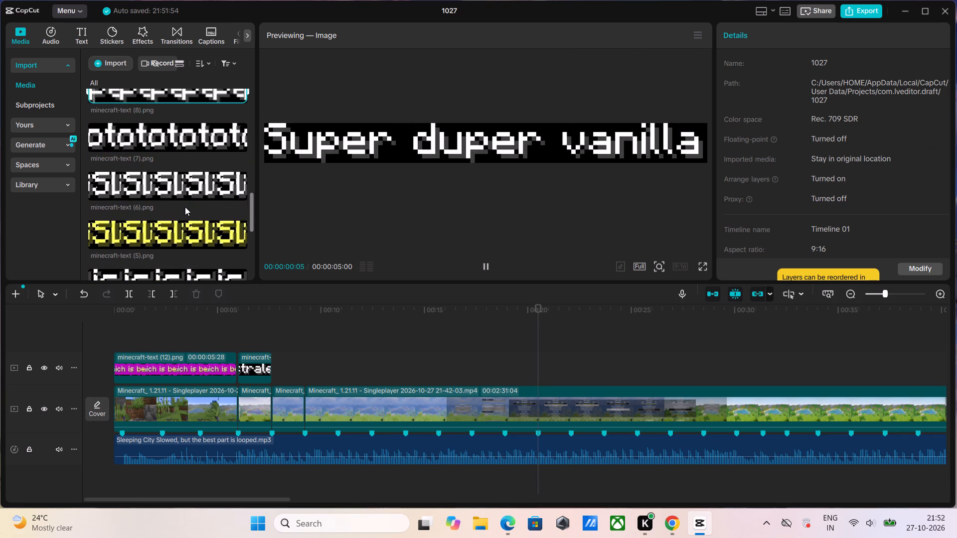
click(175, 190)
scroll(178, 190, down, 2)
click(184, 205)
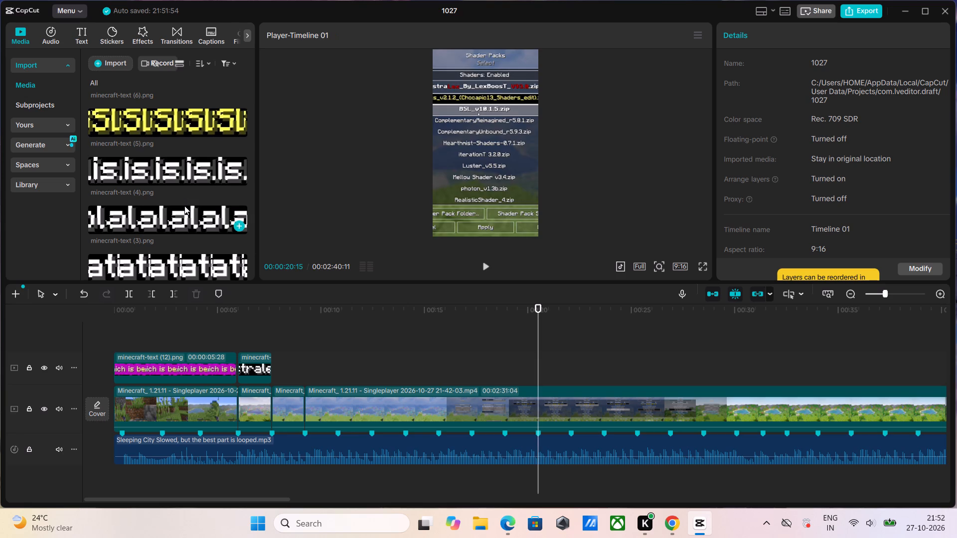
scroll(189, 207, down, 1)
click(168, 171)
scroll(179, 178, down, 1)
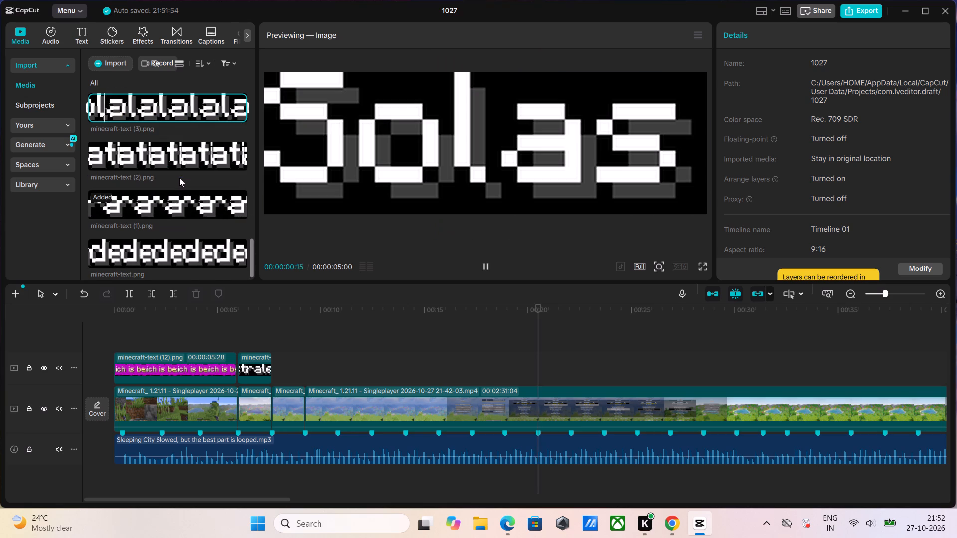
click(183, 206)
scroll(183, 203, down, 2)
click(176, 248)
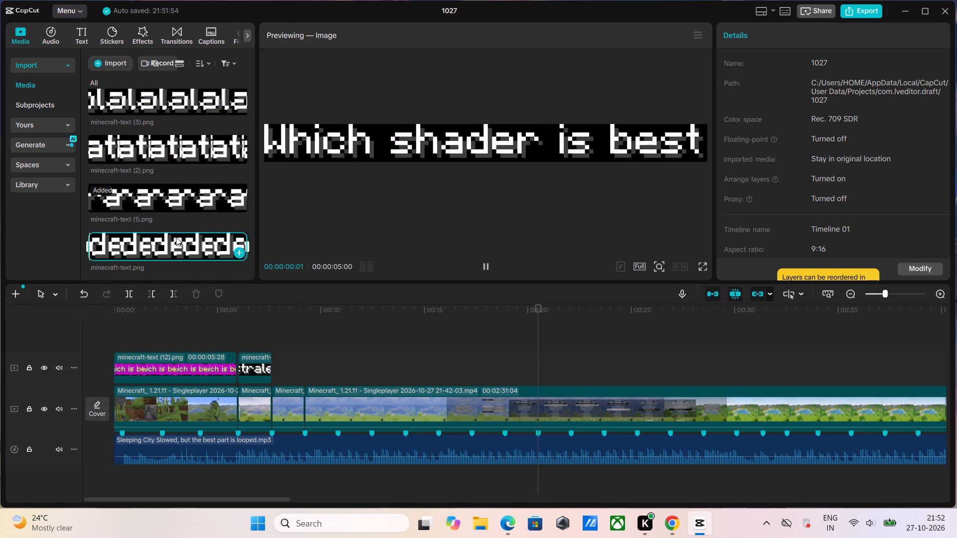
scroll(176, 230, down, 2)
scroll(176, 230, up, 2)
click(170, 227)
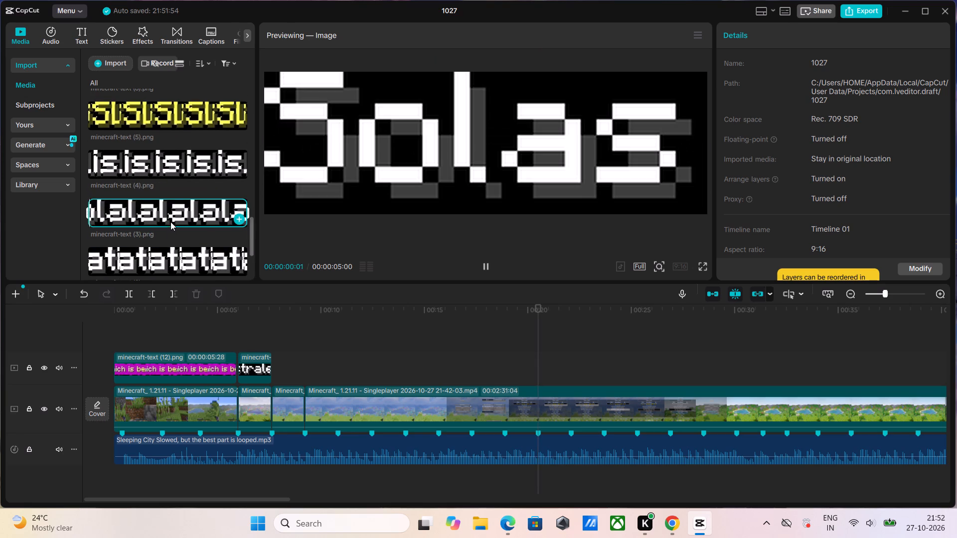
scroll(173, 199, up, 1)
click(169, 216)
scroll(169, 212, up, 1)
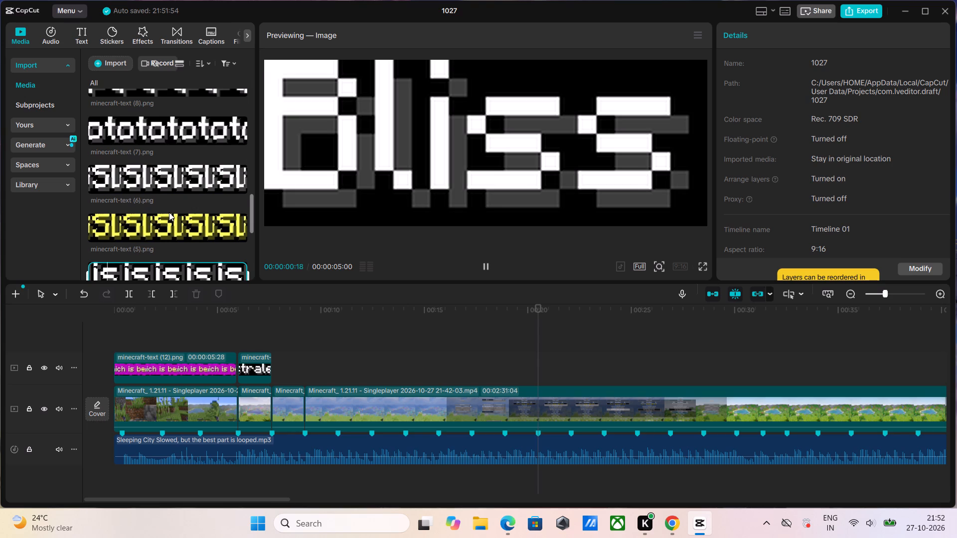
Place the Bliss text image directly after the Astralex text and trim its end to match the footage clip below.
drag(163, 271, 271, 375)
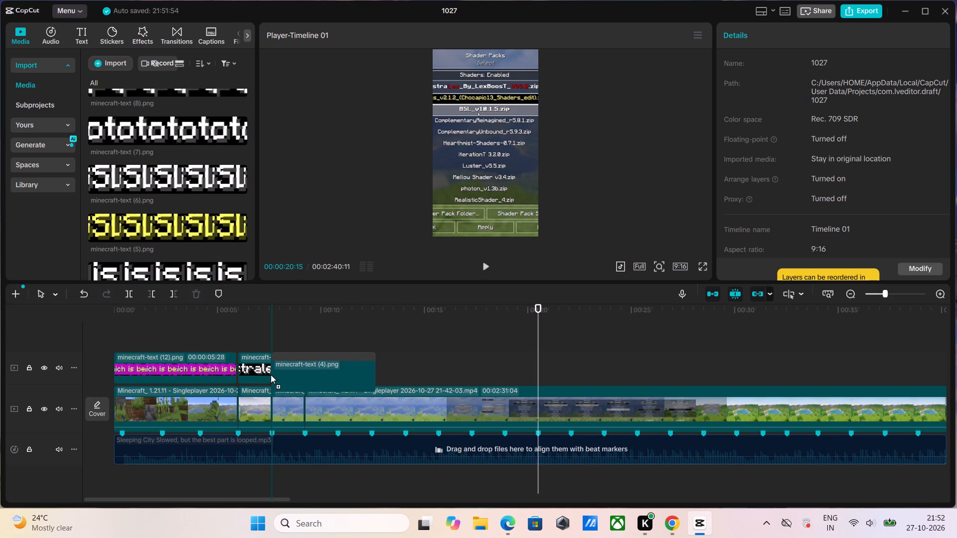
drag(271, 375, 271, 374)
drag(374, 367, 300, 380)
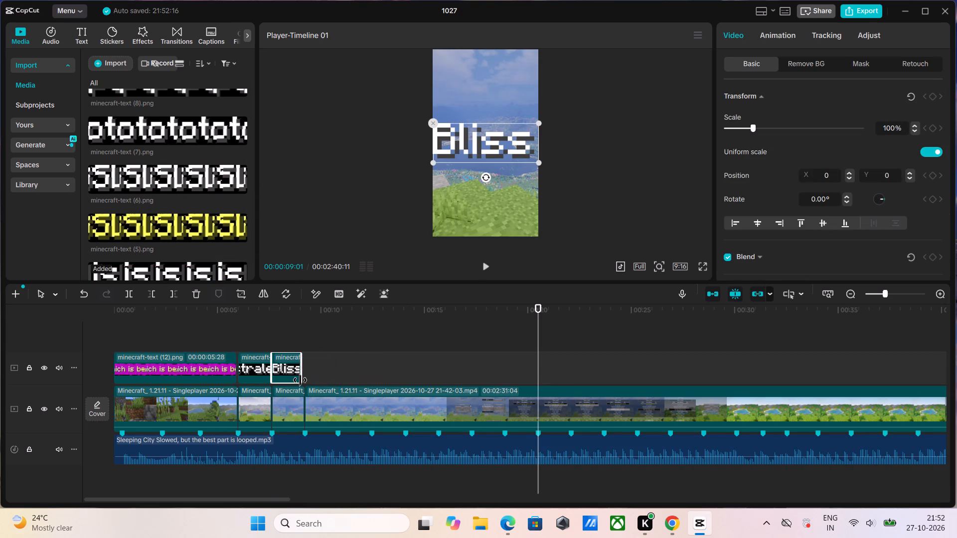
drag(300, 380, 302, 381)
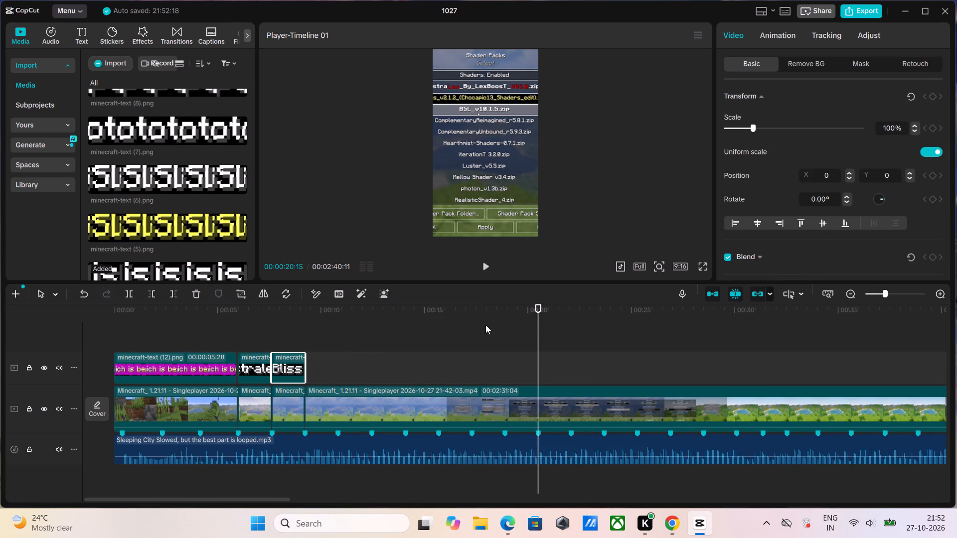
Scale the Bliss text to 43% and raise it to Y 1334, keeping it horizontally centred, and play the section.
drag(538, 313, 298, 349)
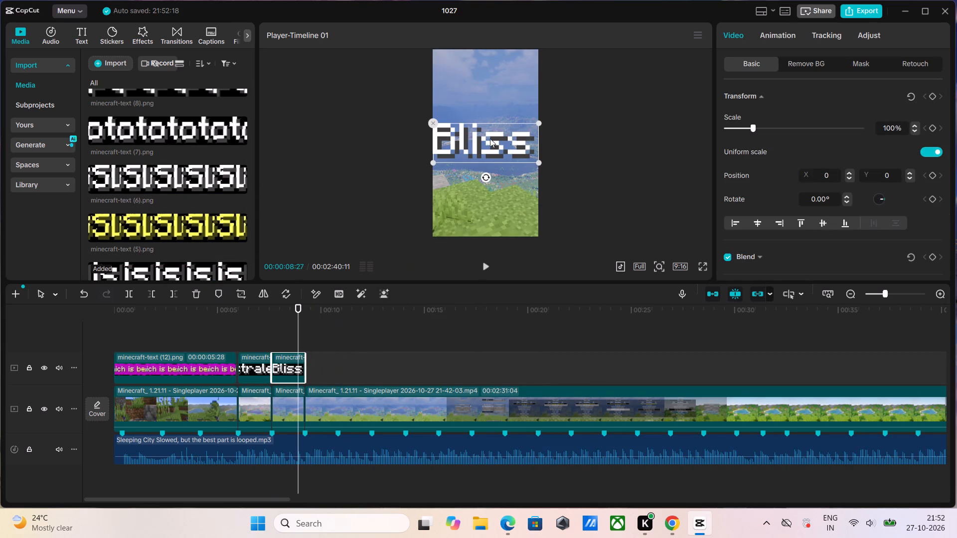
drag(487, 138, 490, 81)
drag(537, 104, 489, 84)
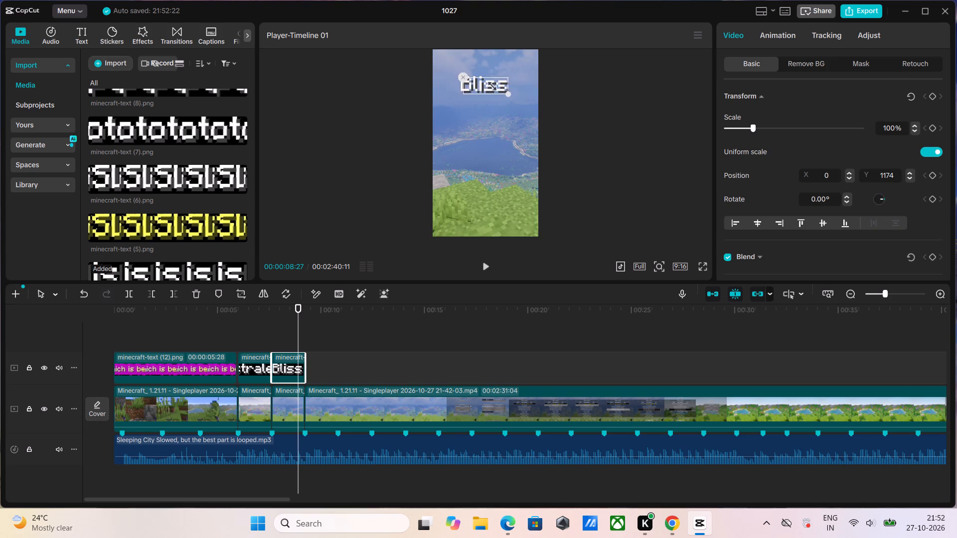
drag(489, 84, 491, 91)
drag(488, 88, 486, 77)
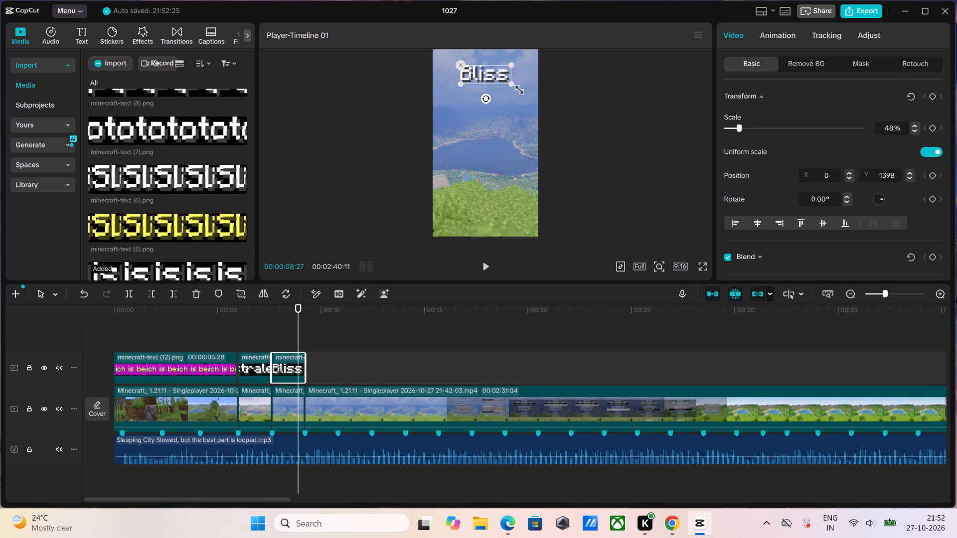
click(513, 85)
click(489, 71)
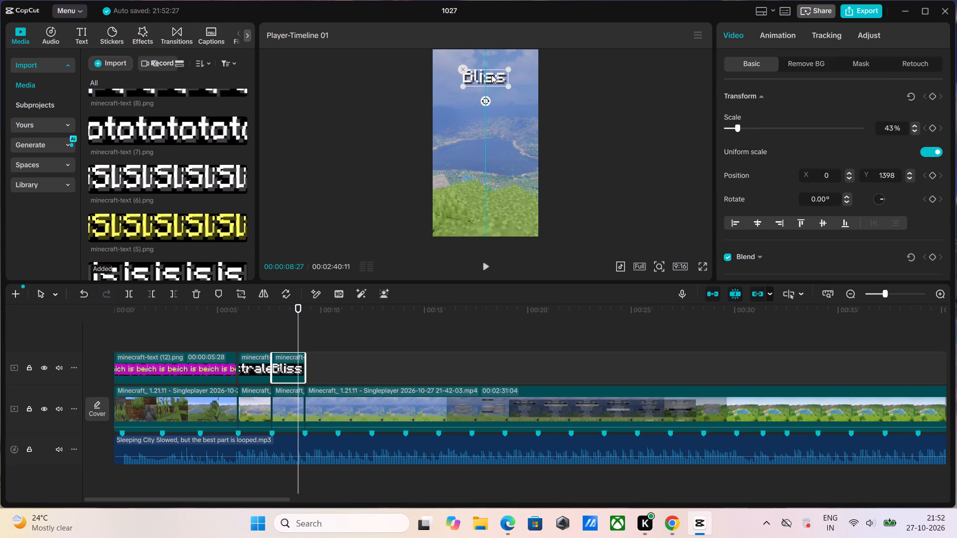
key(space)
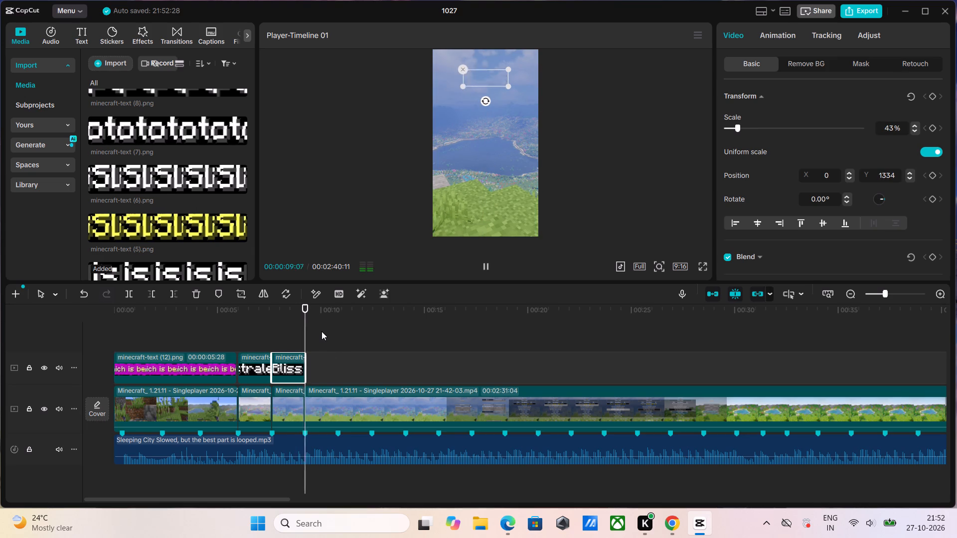
key(space)
drag(322, 311, 243, 327)
key(space)
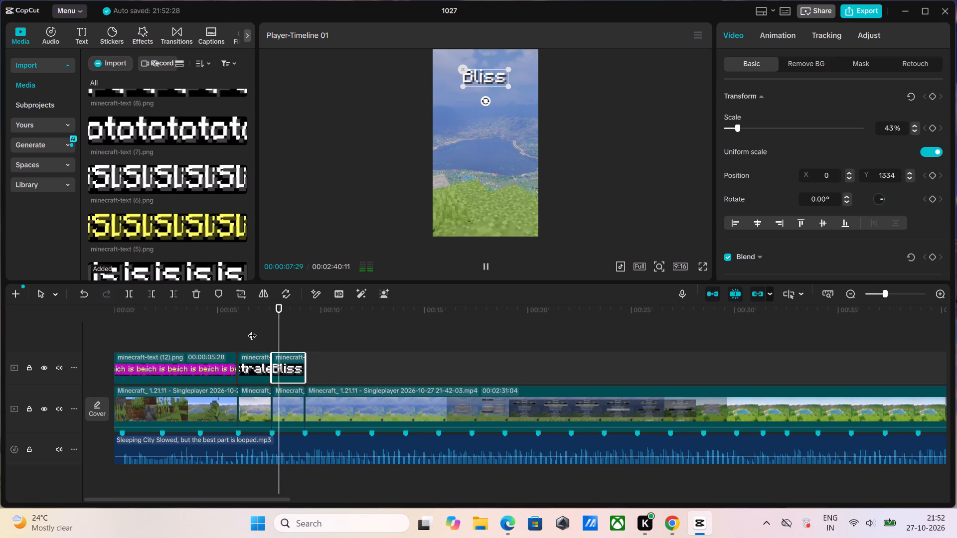
key(space)
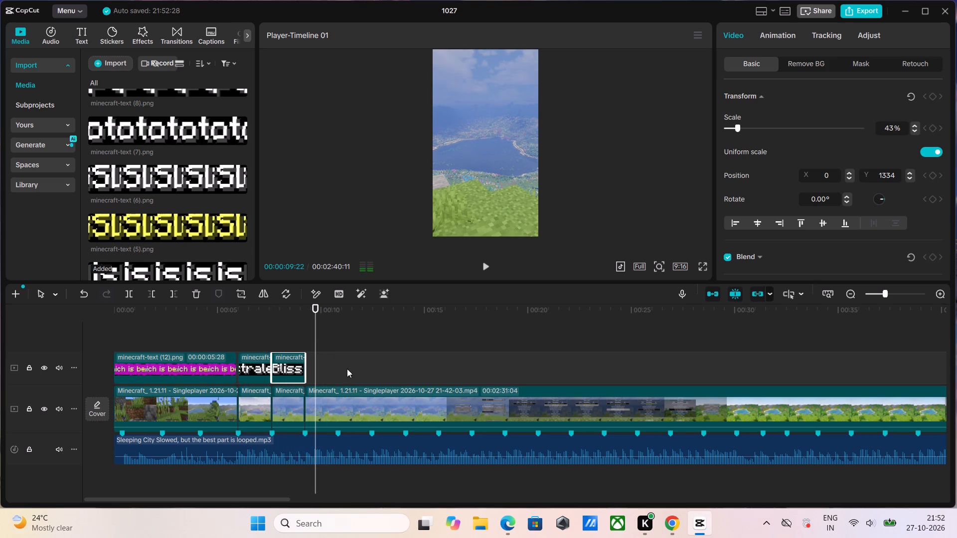
Split the footage after the Bliss segment at 00:00:30:03, past the shader menu, and delete the part before that cut.
drag(317, 308, 463, 344)
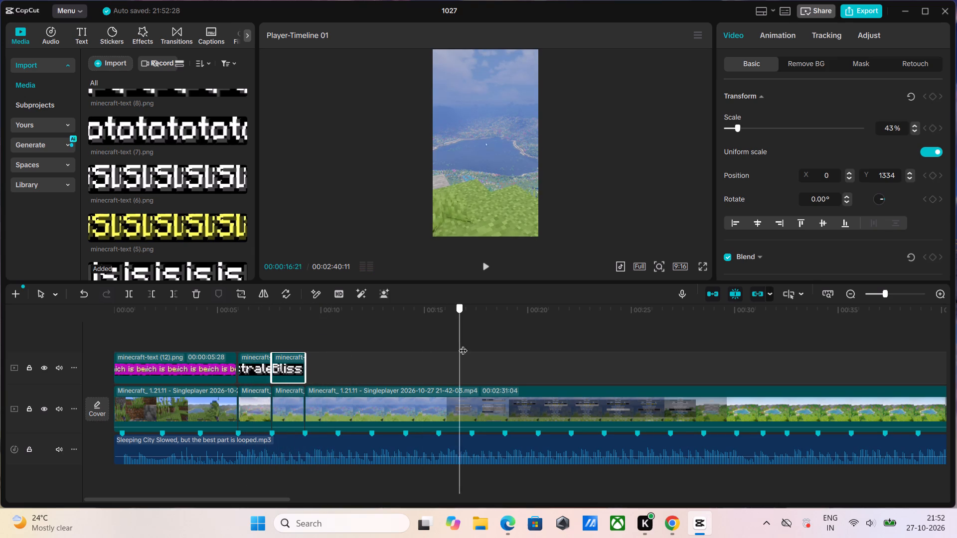
drag(463, 344, 533, 352)
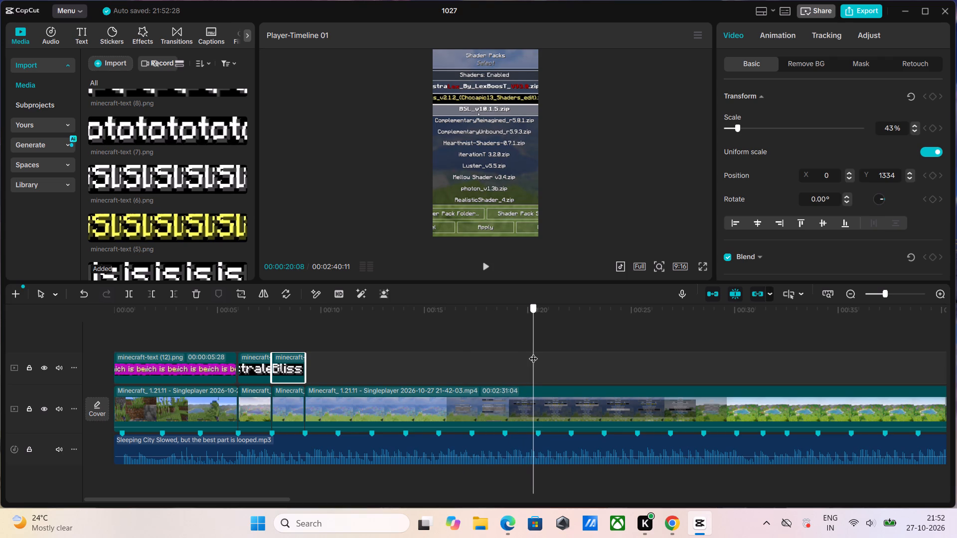
drag(533, 352, 615, 362)
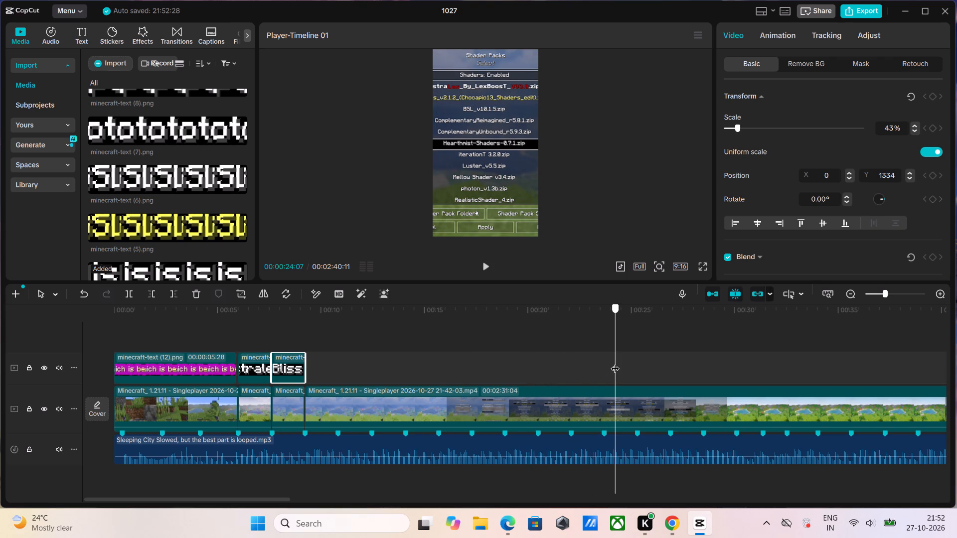
drag(615, 362, 640, 370)
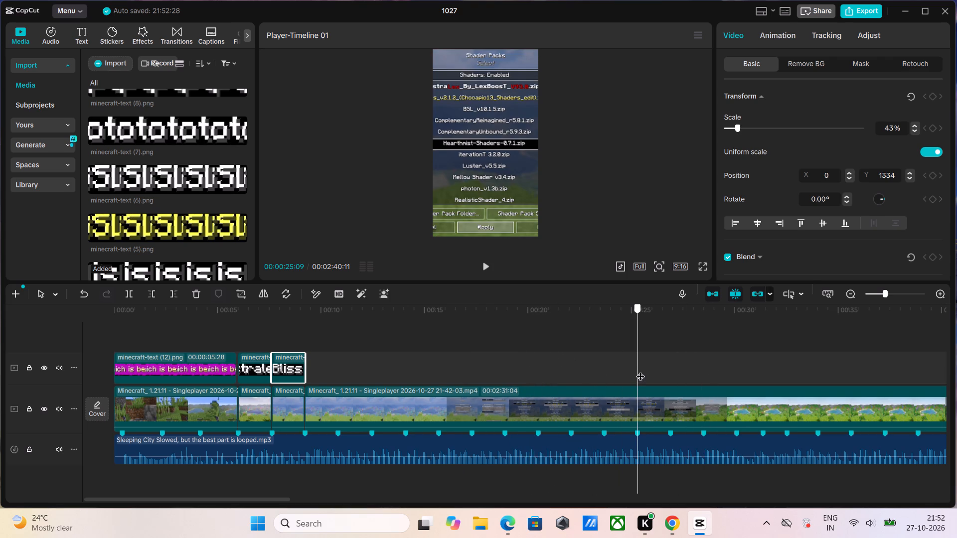
drag(640, 370, 668, 371)
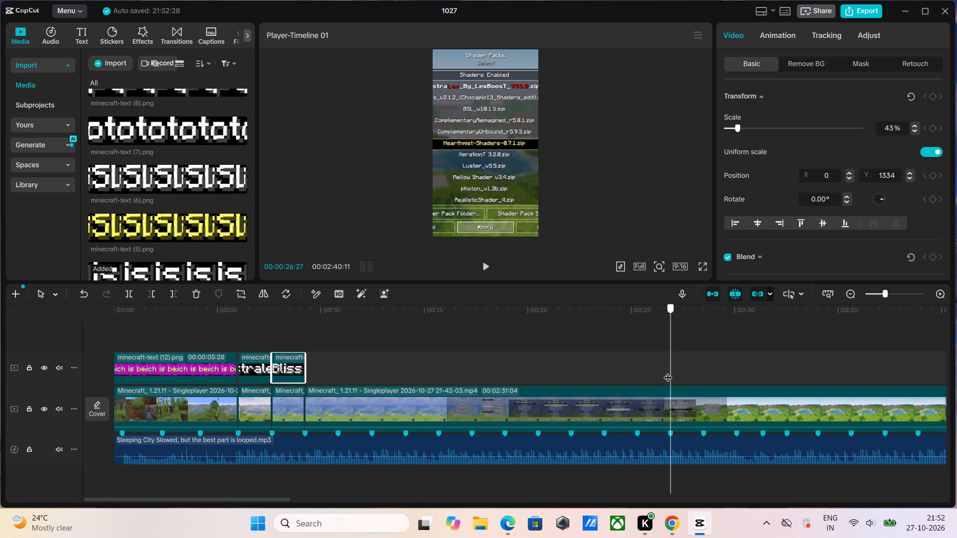
drag(668, 371, 667, 378)
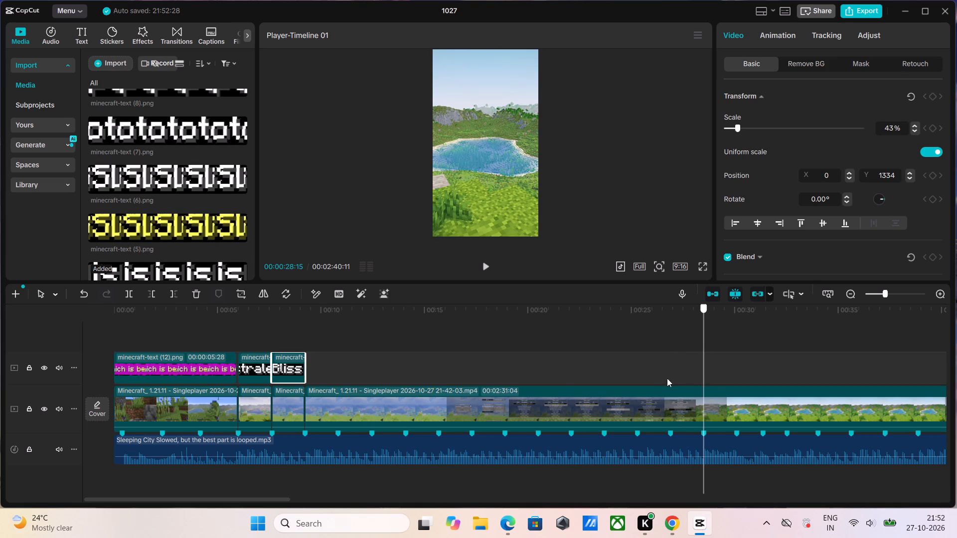
drag(667, 378, 677, 383)
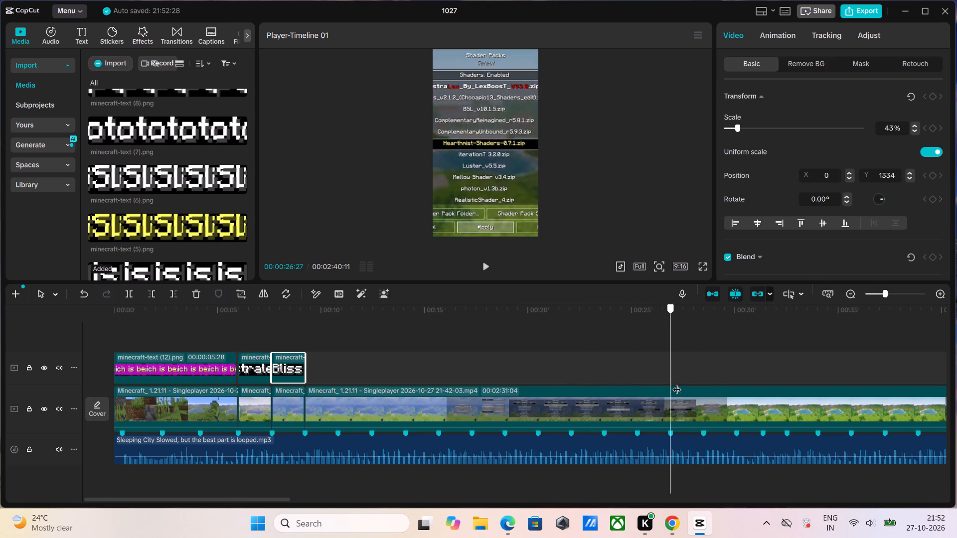
drag(677, 383, 738, 404)
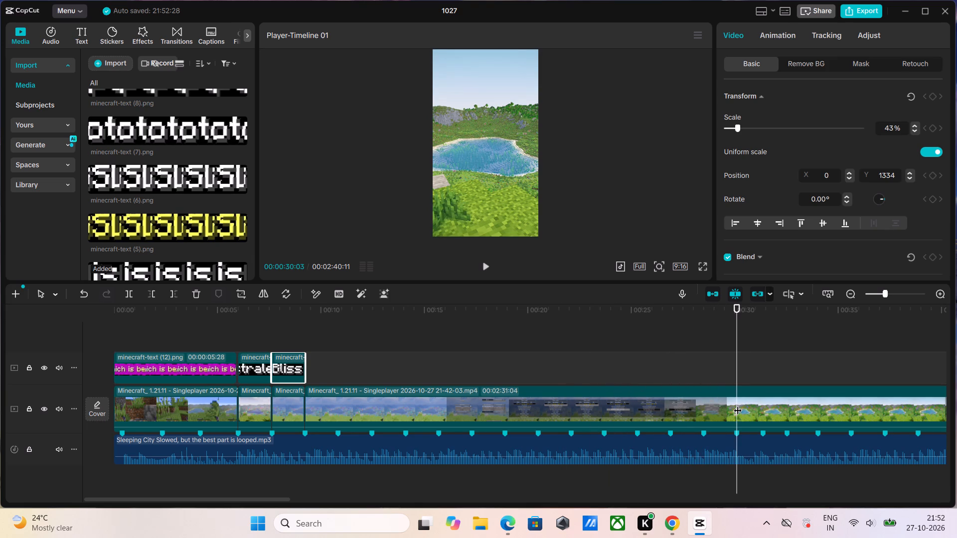
click(135, 293)
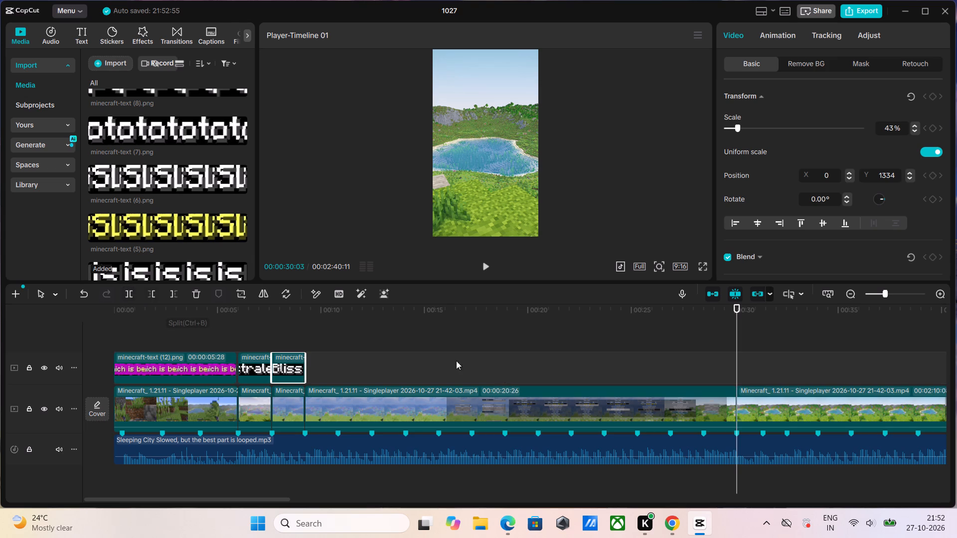
click(555, 408)
key(Delete)
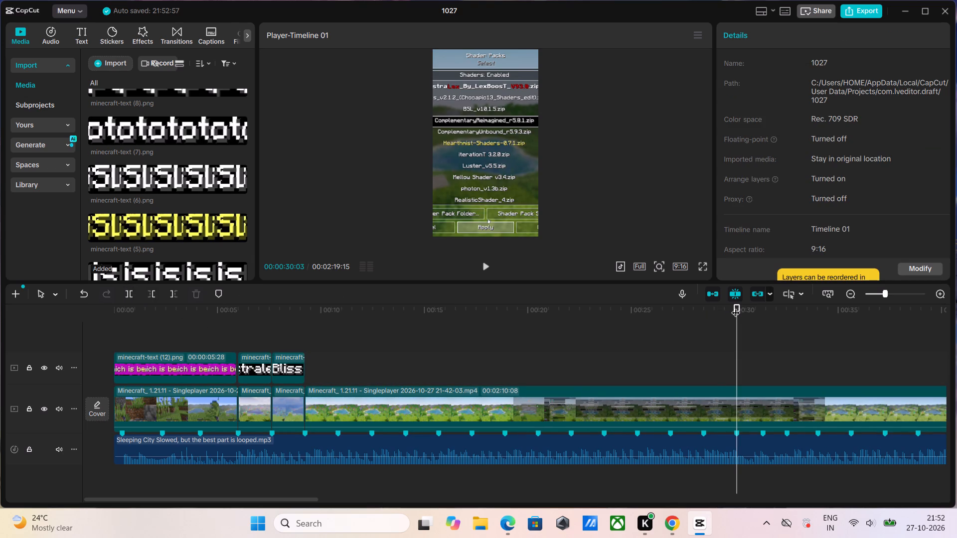
Split the footage after the Bliss segment at the beat marker at 00:00:10:25.
drag(736, 306, 341, 376)
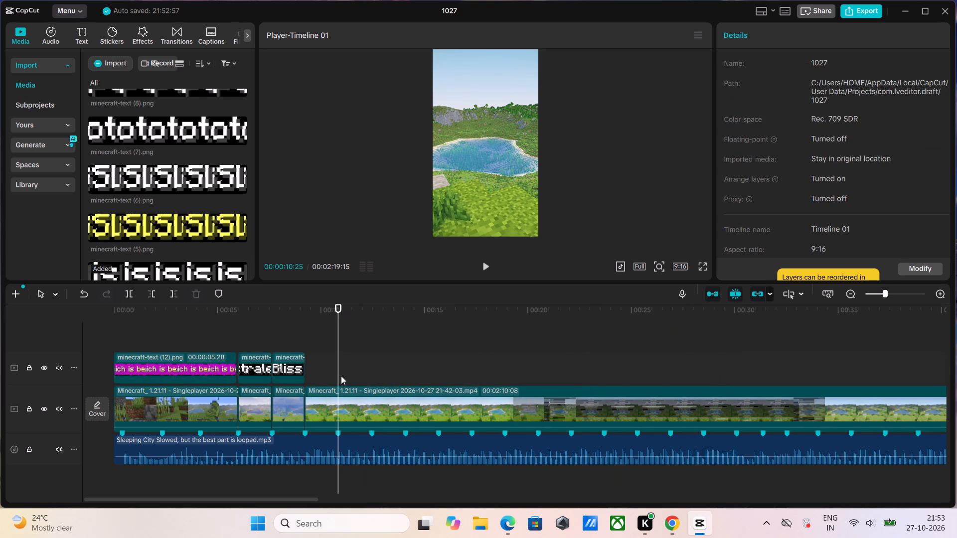
click(125, 296)
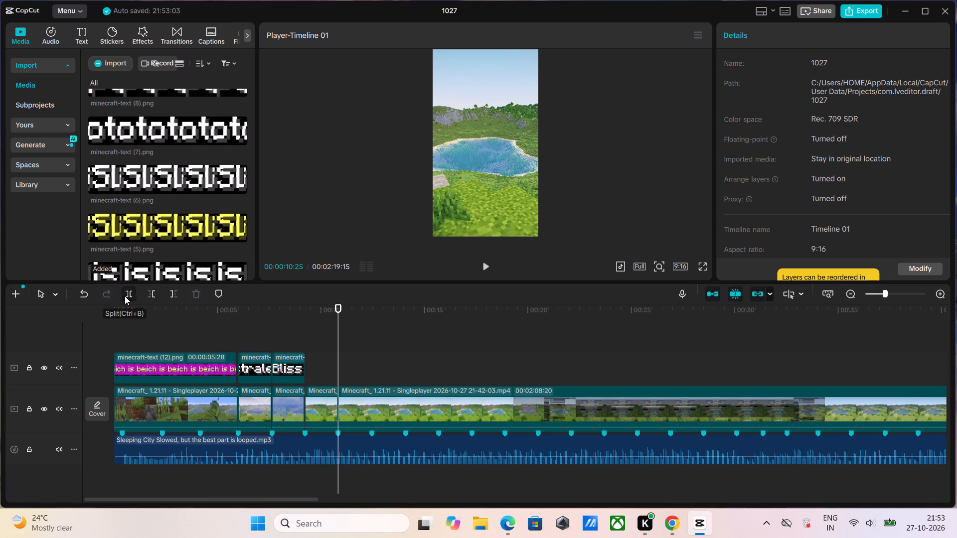
Preview the Minecraft text images in the media library to look for the label of the shader segment after Bliss.
scroll(178, 220, down, 2)
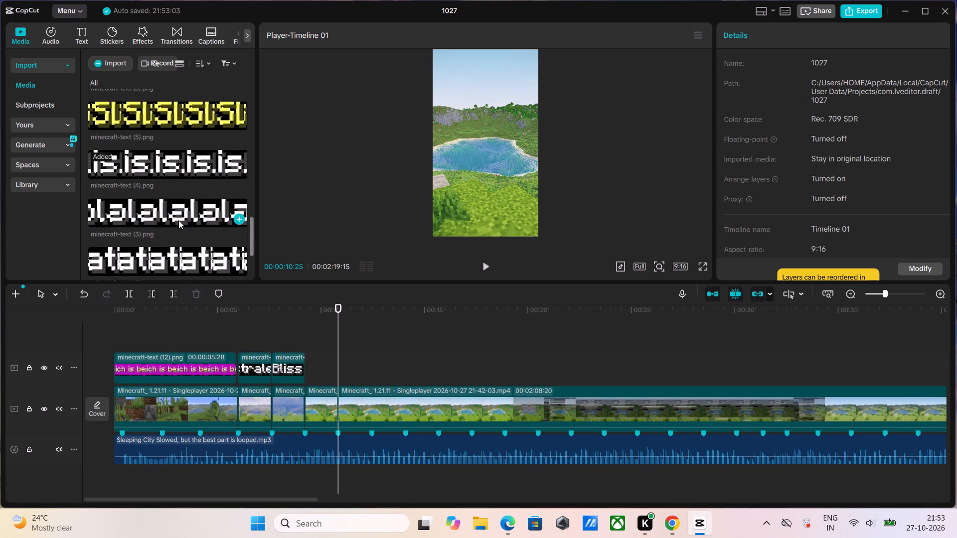
click(171, 258)
scroll(169, 227, down, 4)
click(182, 209)
scroll(182, 209, up, 3)
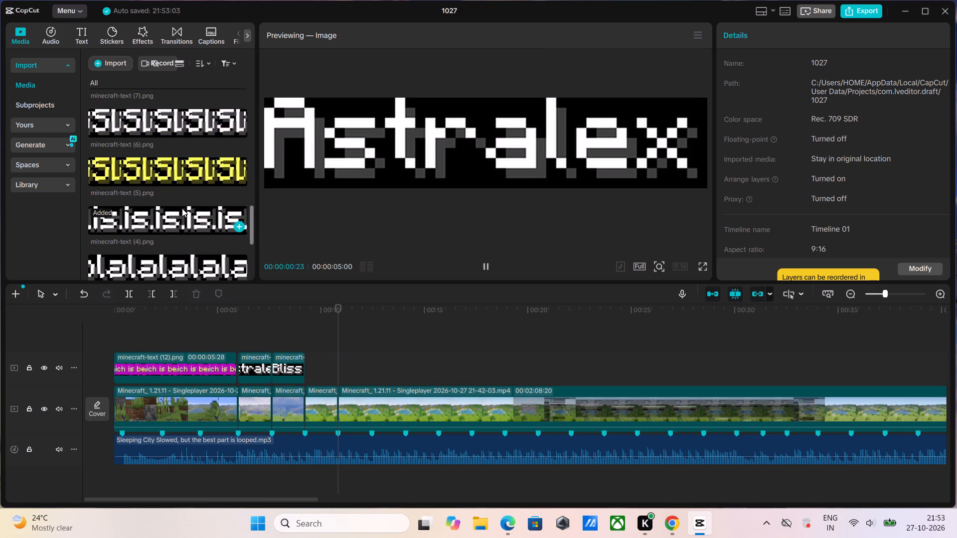
scroll(181, 180, up, 2)
click(175, 196)
scroll(178, 190, up, 2)
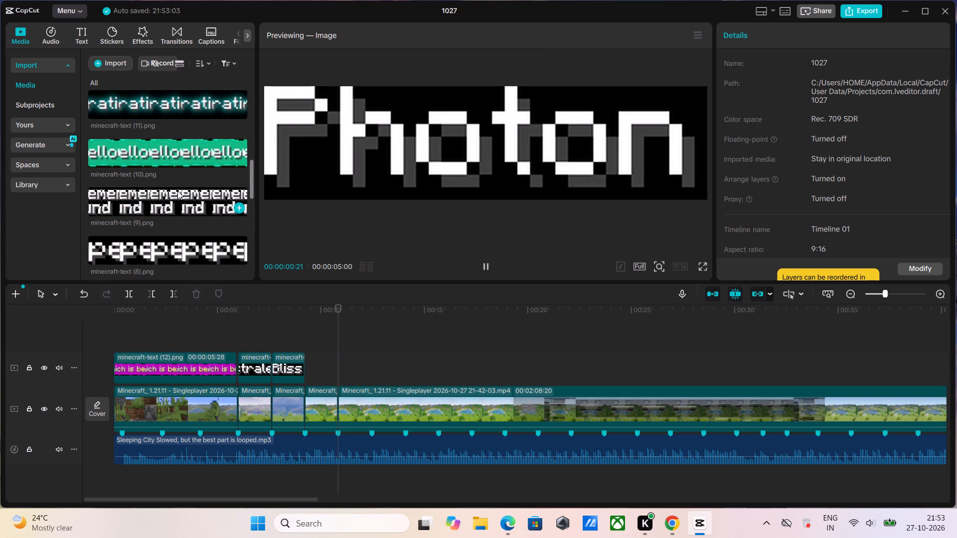
click(177, 191)
scroll(176, 201, up, 2)
click(176, 213)
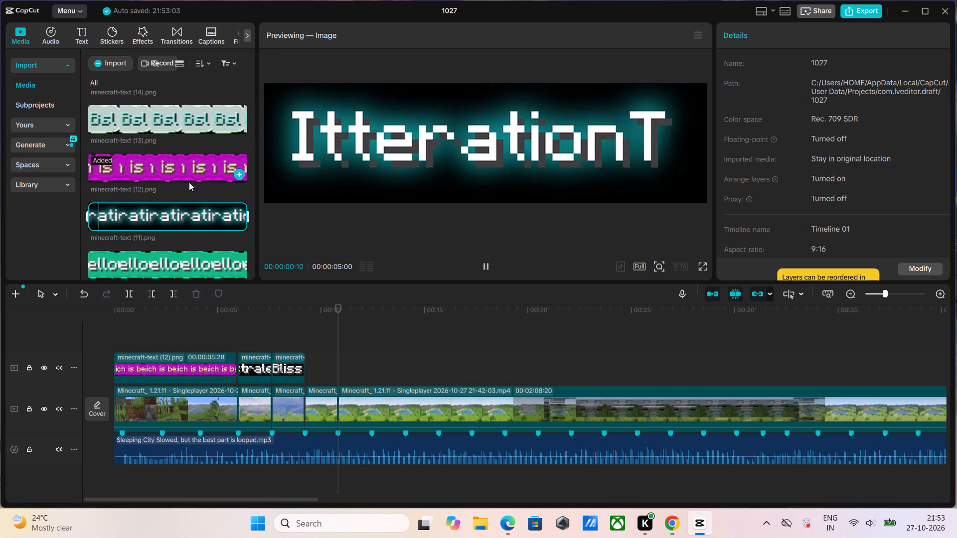
click(189, 182)
scroll(187, 184, up, 1)
click(186, 181)
scroll(186, 181, up, 2)
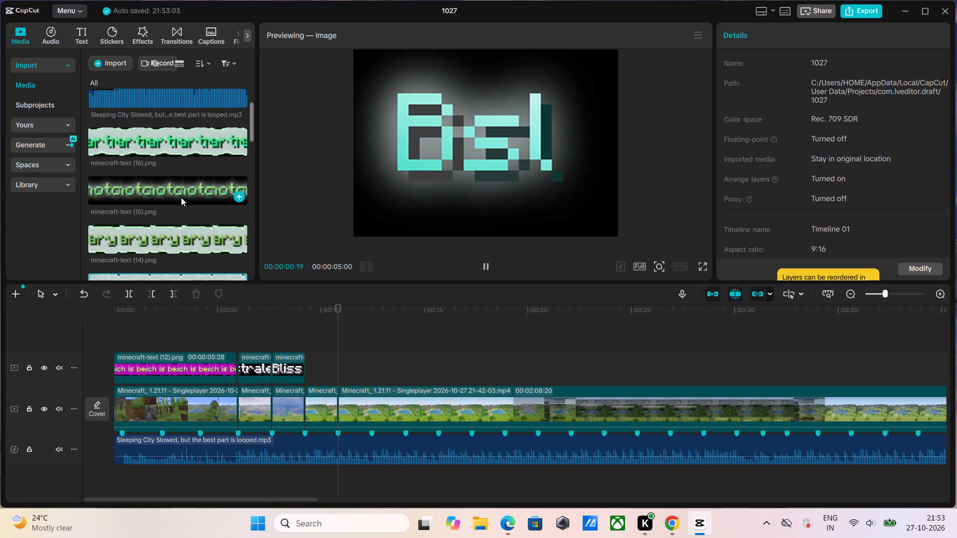
click(181, 197)
Place the Heartmist text image directly after the Bliss text and trim its end to 00:00:10:25, matching the footage clip below.
click(193, 156)
click(193, 151)
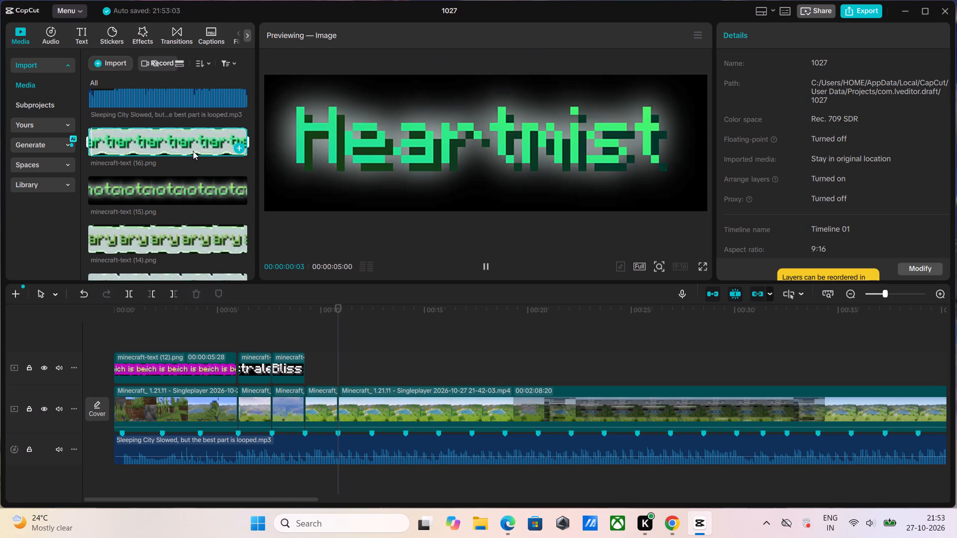
drag(192, 145, 307, 368)
drag(408, 365, 343, 379)
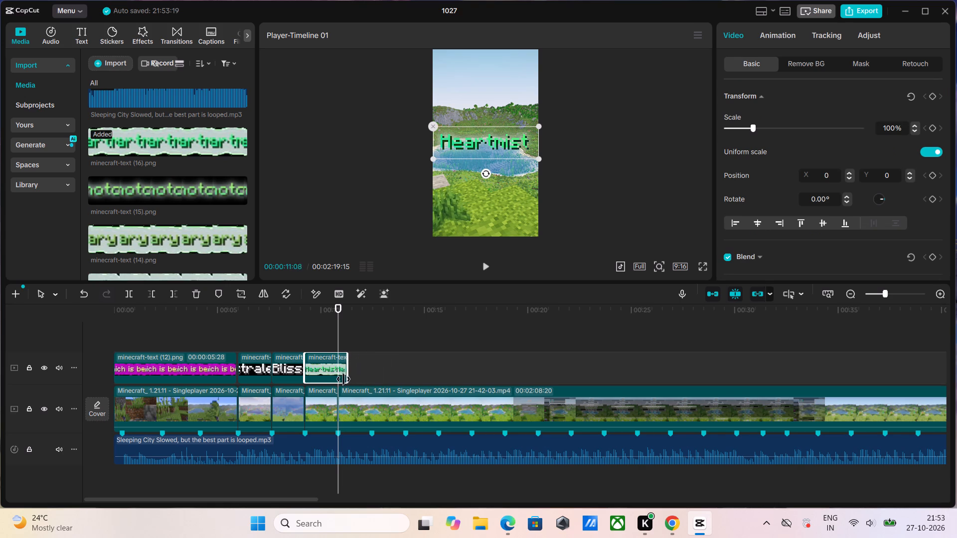
drag(343, 379, 338, 379)
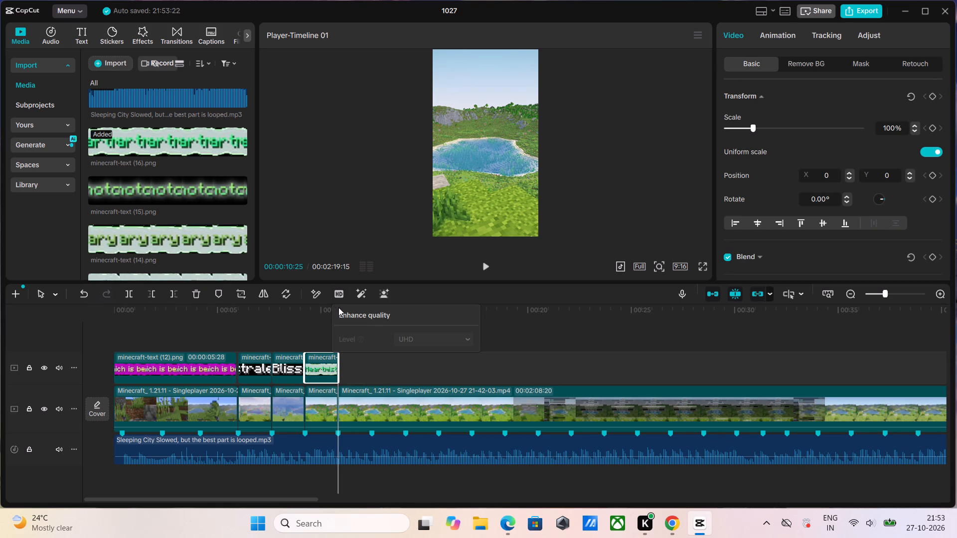
Split the footage after the Heartmist segment at 00:00:37:08, past the shader menu, and delete the part before that cut.
drag(338, 307, 479, 333)
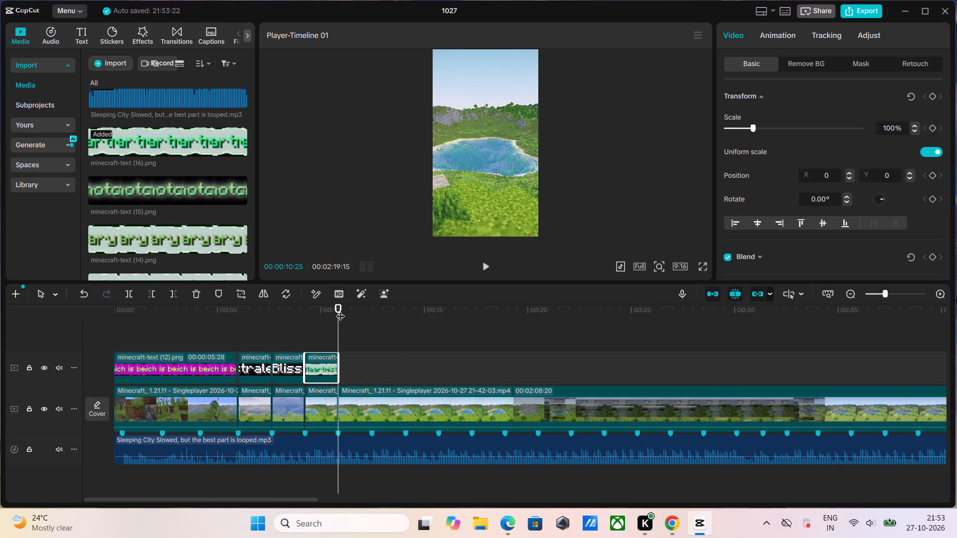
drag(338, 305, 730, 383)
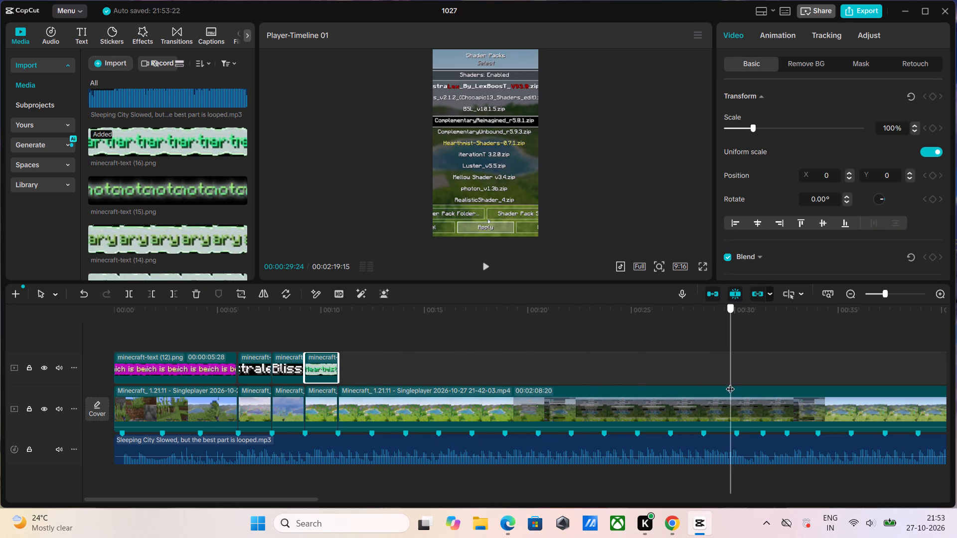
drag(730, 383, 770, 394)
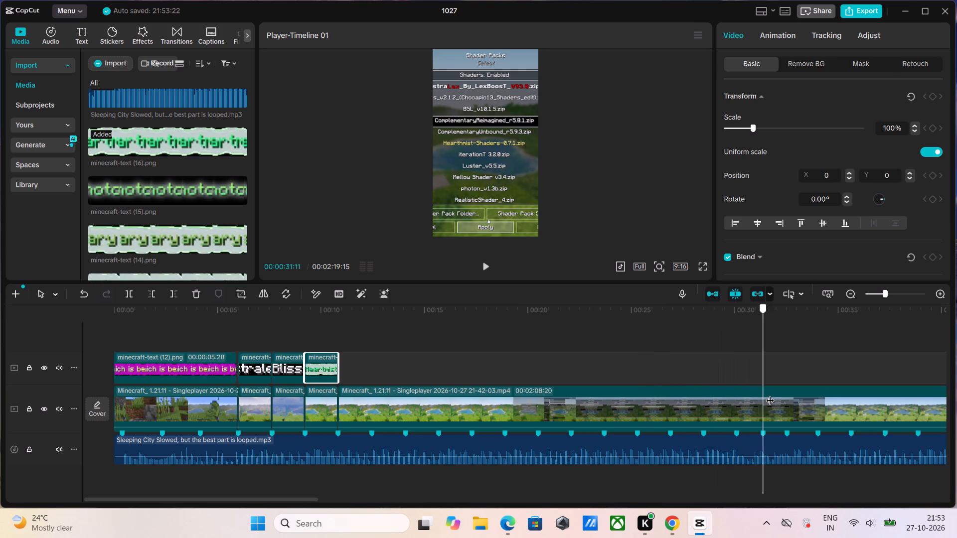
drag(770, 394, 662, 427)
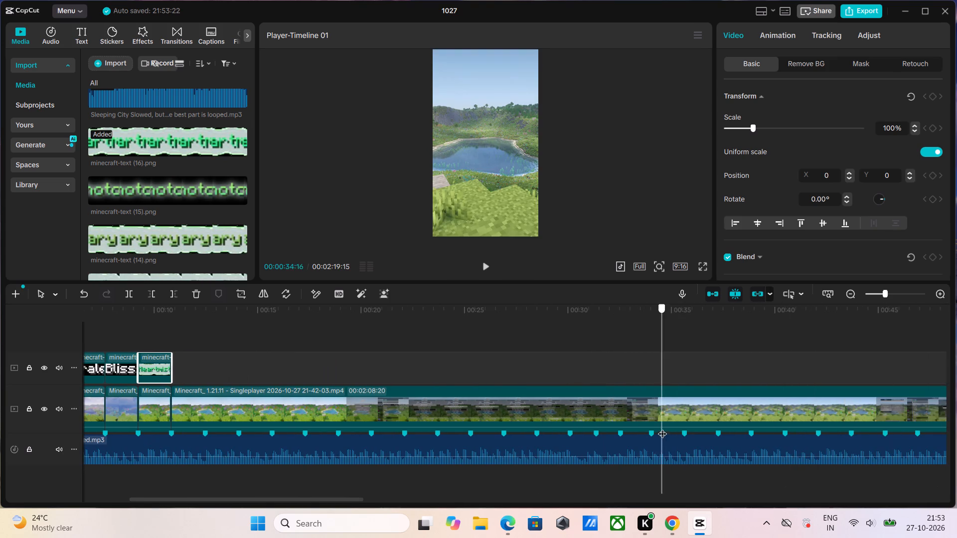
drag(662, 427, 715, 422)
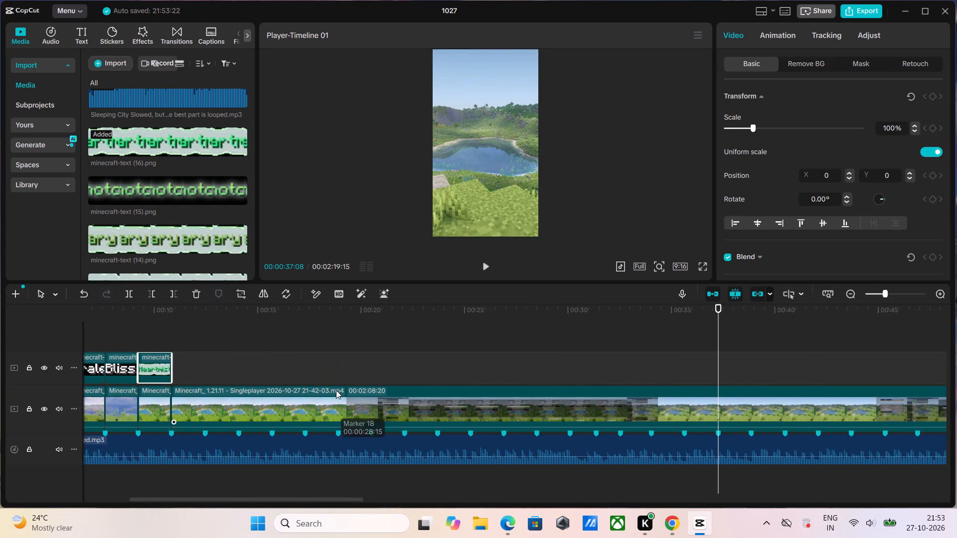
click(125, 292)
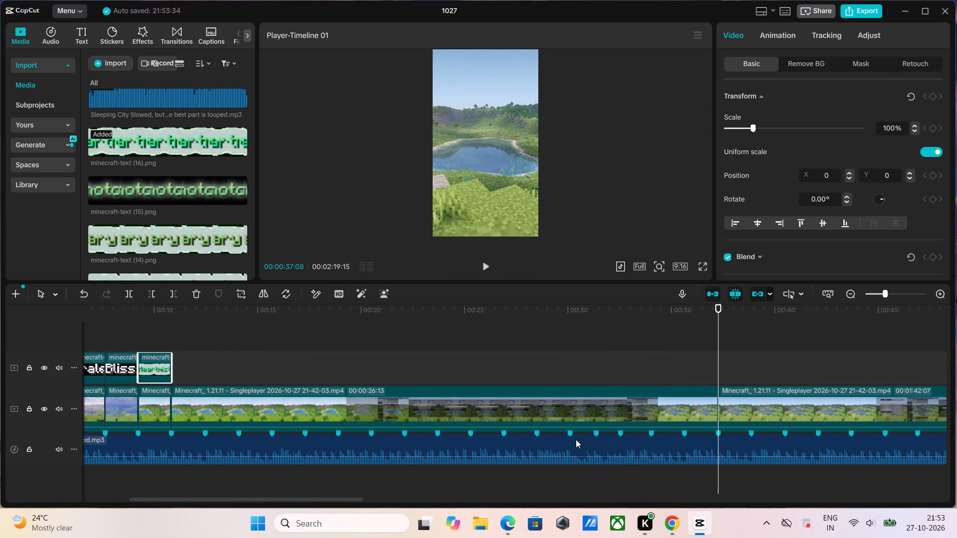
click(550, 403)
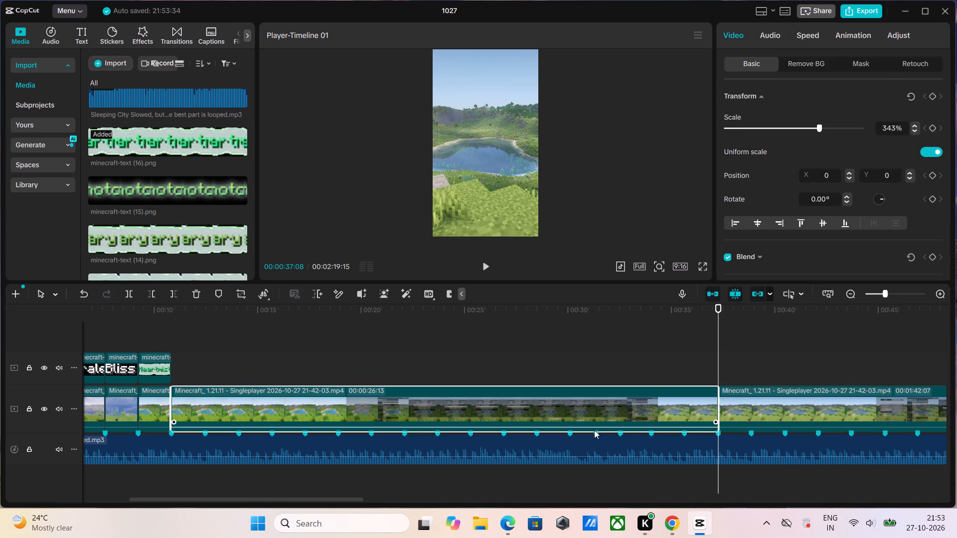
key(Delete)
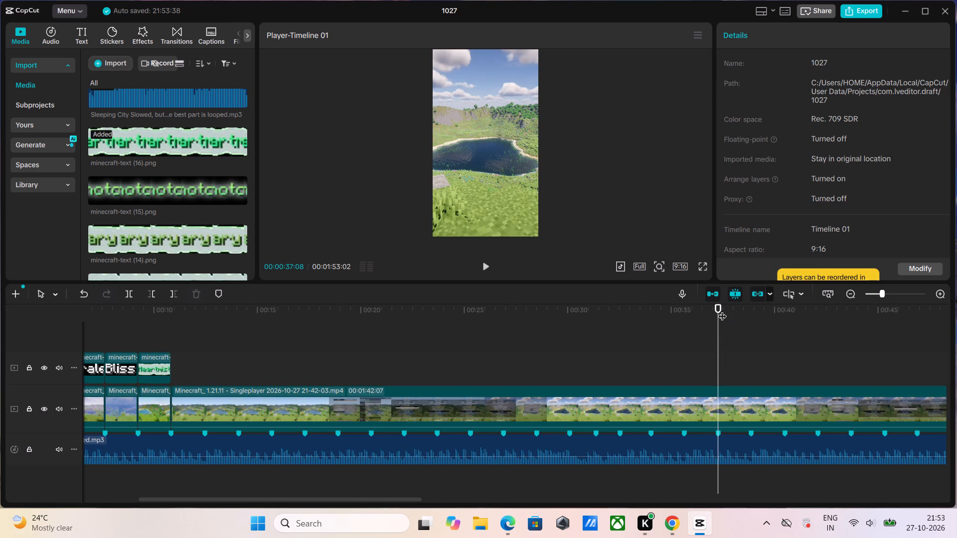
Split the footage after the Heartmist segment at the beat marker at 00:00:12:14.
drag(718, 308, 208, 416)
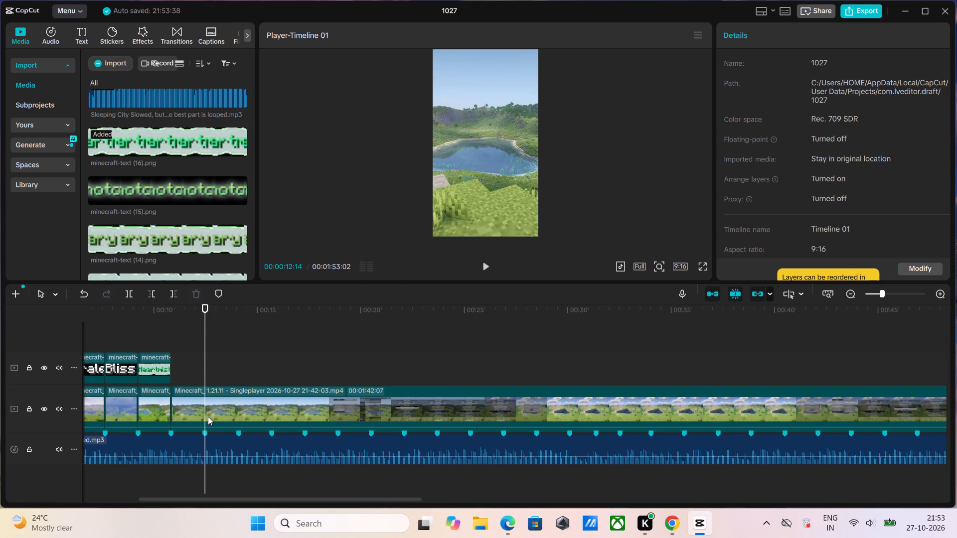
click(133, 296)
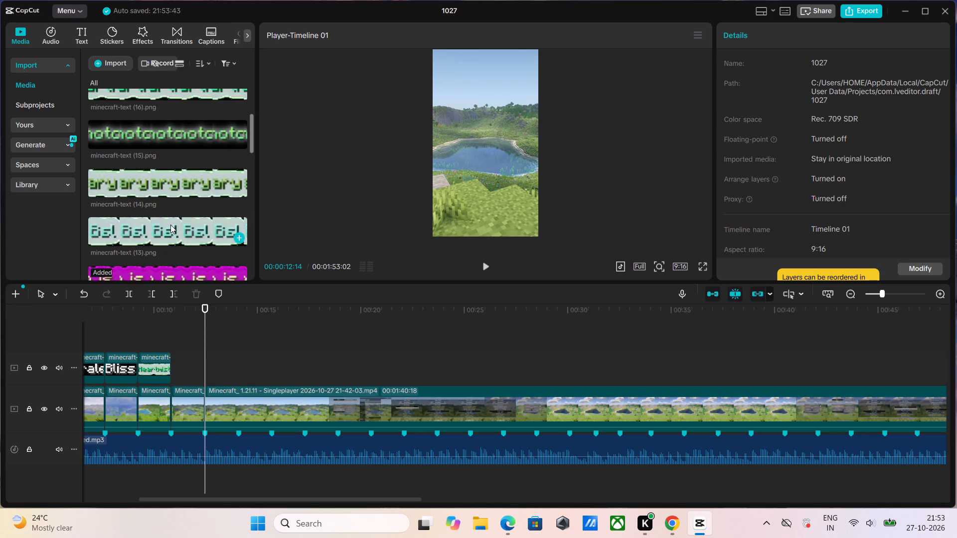
Look through the text images in the media library, previewing them to check for a label for the segment after Heartmist.
scroll(170, 225, down, 5)
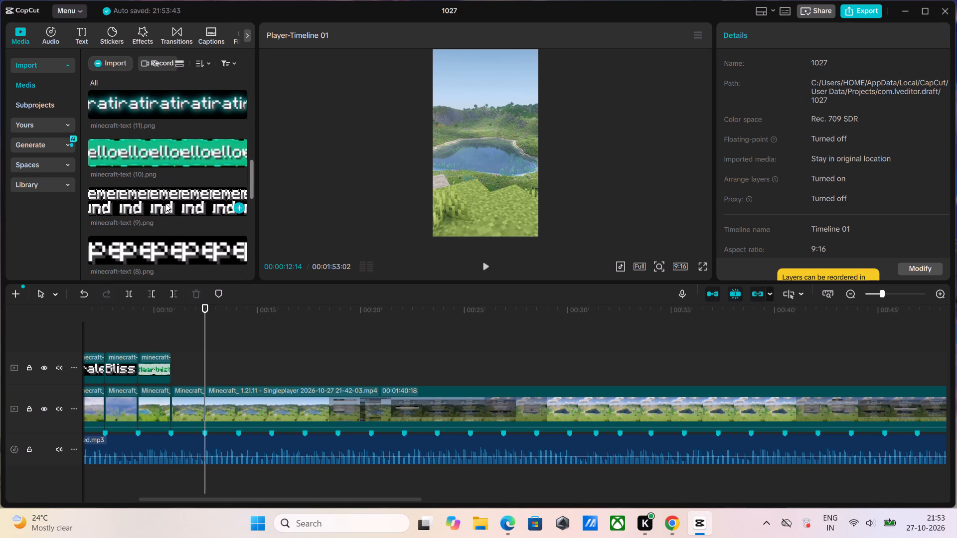
click(165, 203)
click(160, 252)
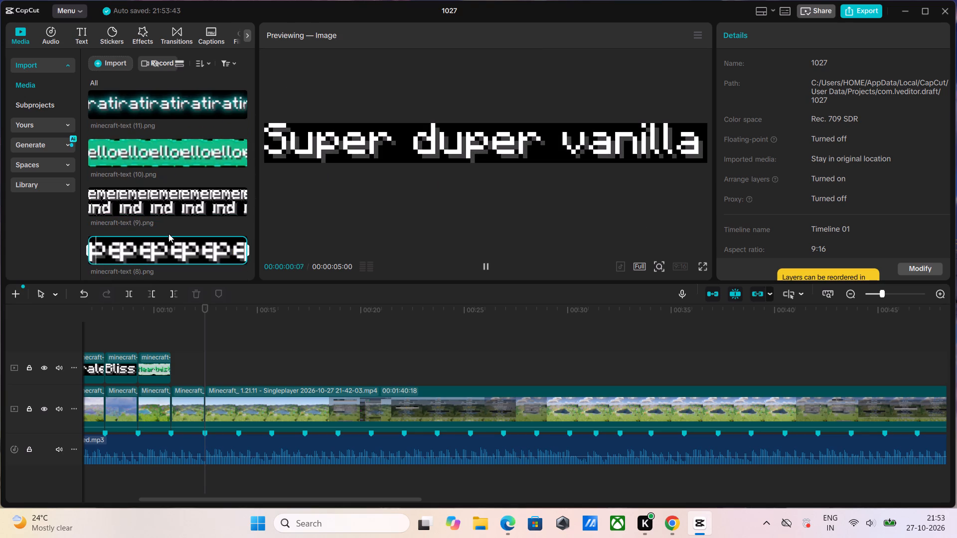
scroll(169, 234, down, 2)
click(156, 232)
scroll(156, 232, down, 1)
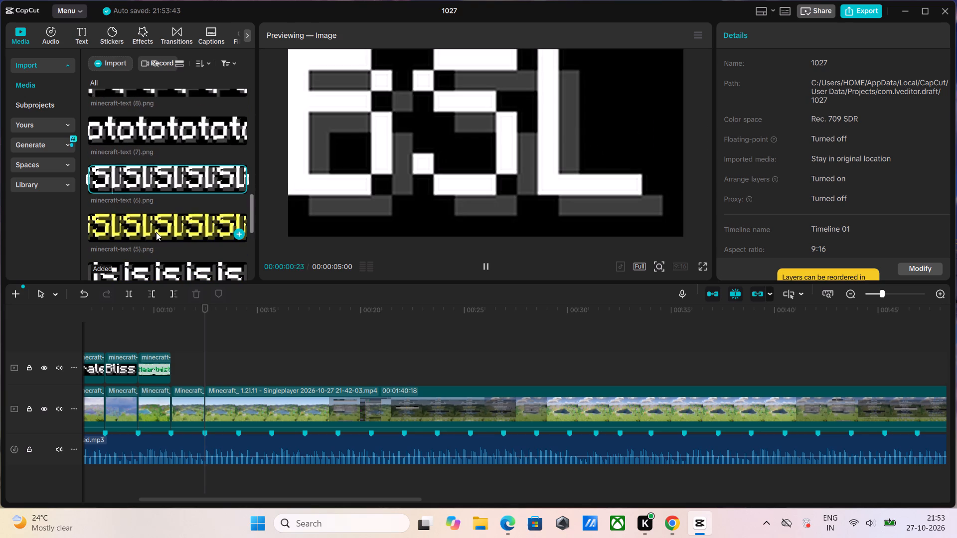
click(158, 233)
scroll(158, 231, down, 2)
click(152, 215)
scroll(162, 214, down, 2)
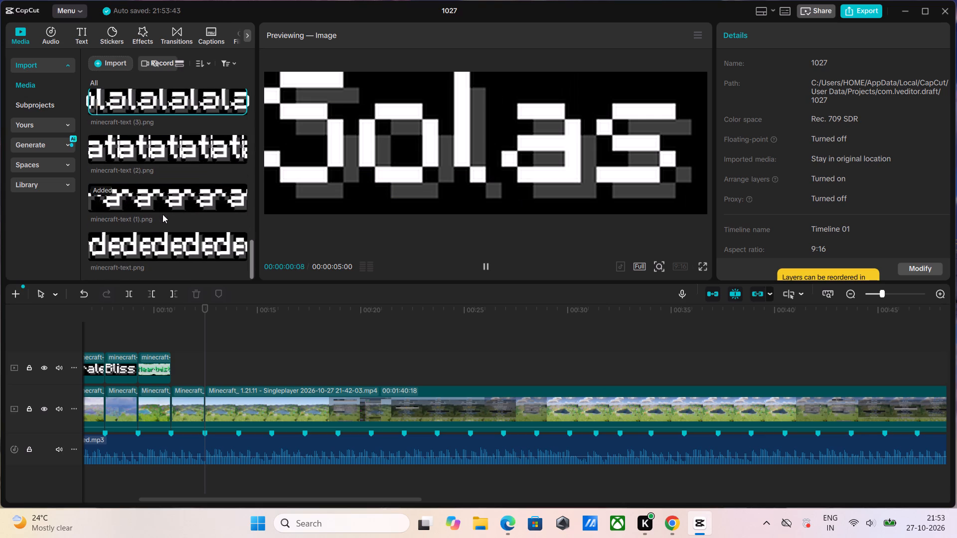
click(166, 245)
scroll(166, 242, down, 3)
scroll(166, 242, up, 2)
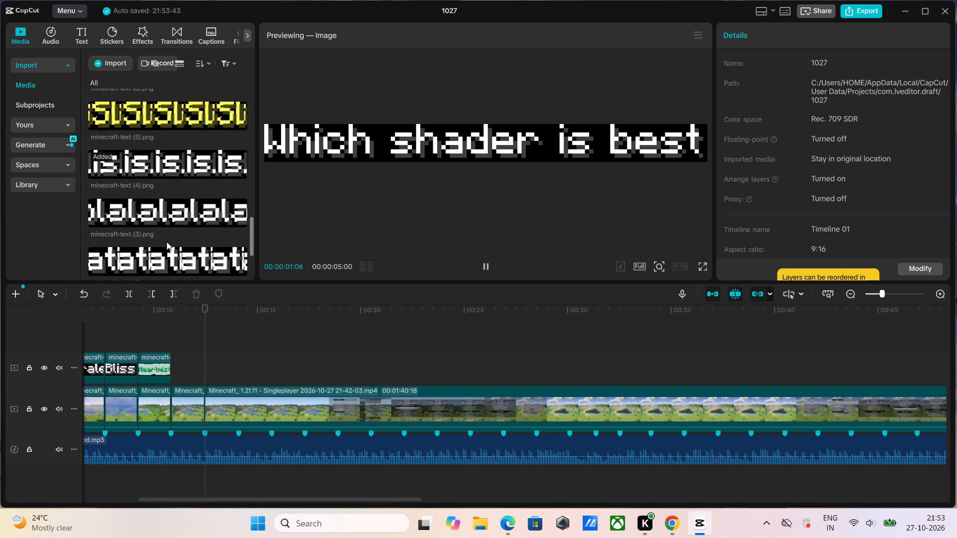
scroll(166, 242, up, 2)
click(170, 180)
click(176, 145)
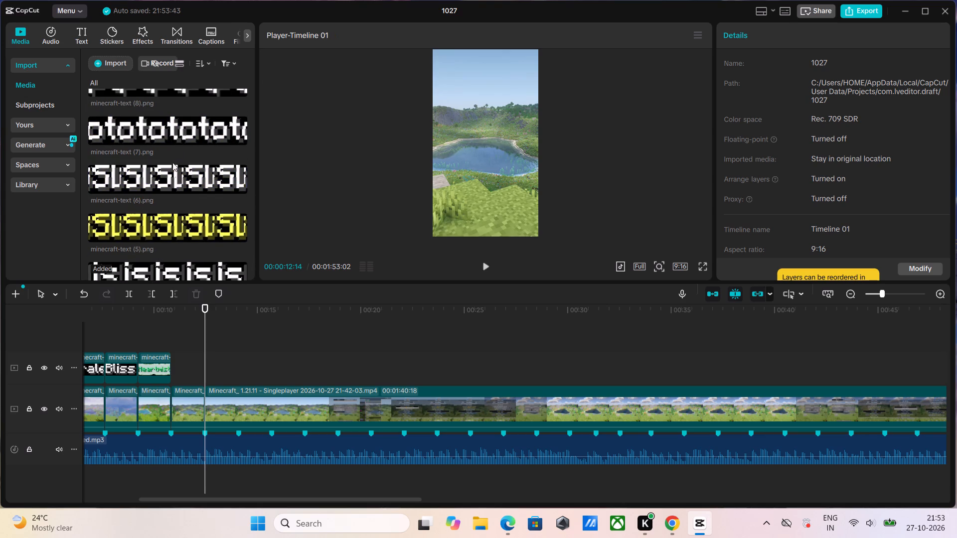
scroll(170, 172, up, 2)
click(173, 212)
click(169, 148)
scroll(180, 205, up, 1)
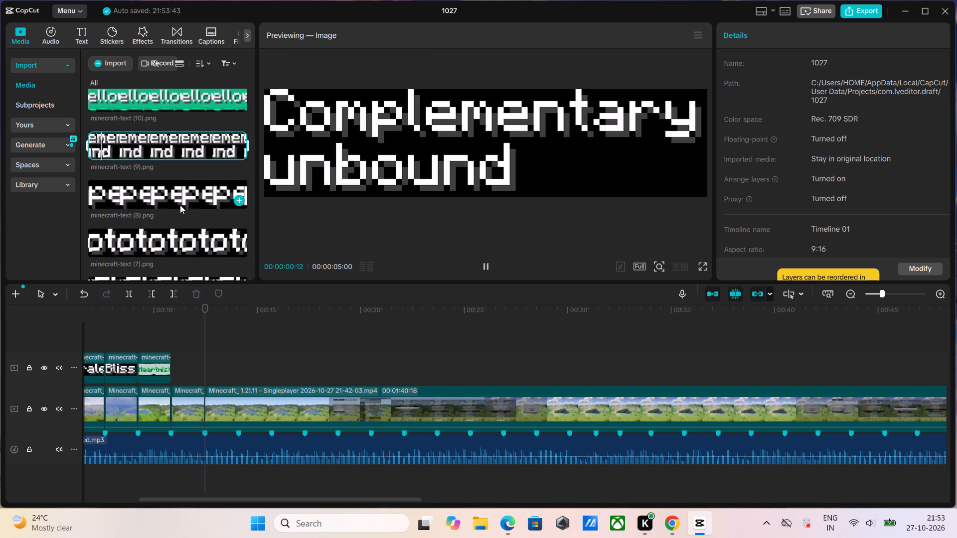
scroll(180, 205, up, 2)
click(180, 217)
scroll(180, 217, up, 1)
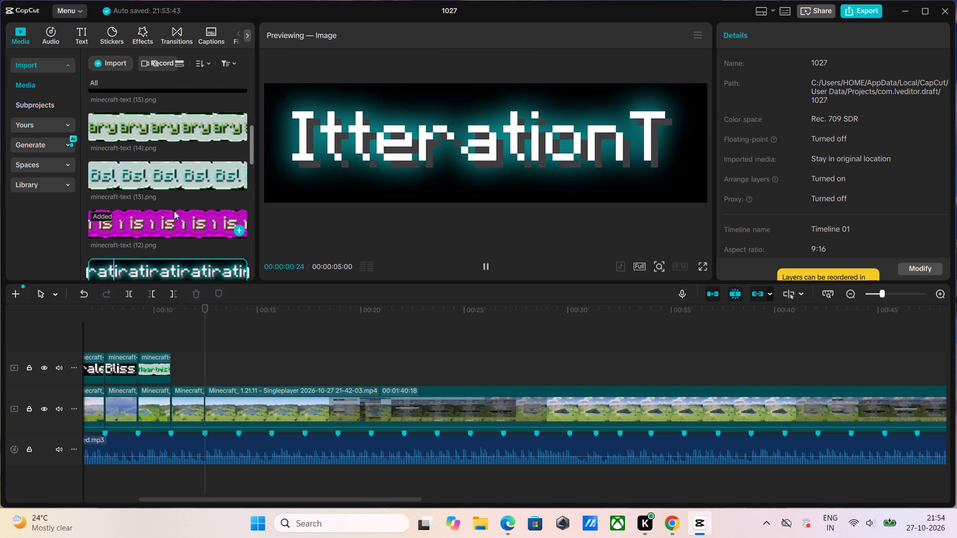
click(173, 210)
scroll(177, 242, up, 3)
click(166, 202)
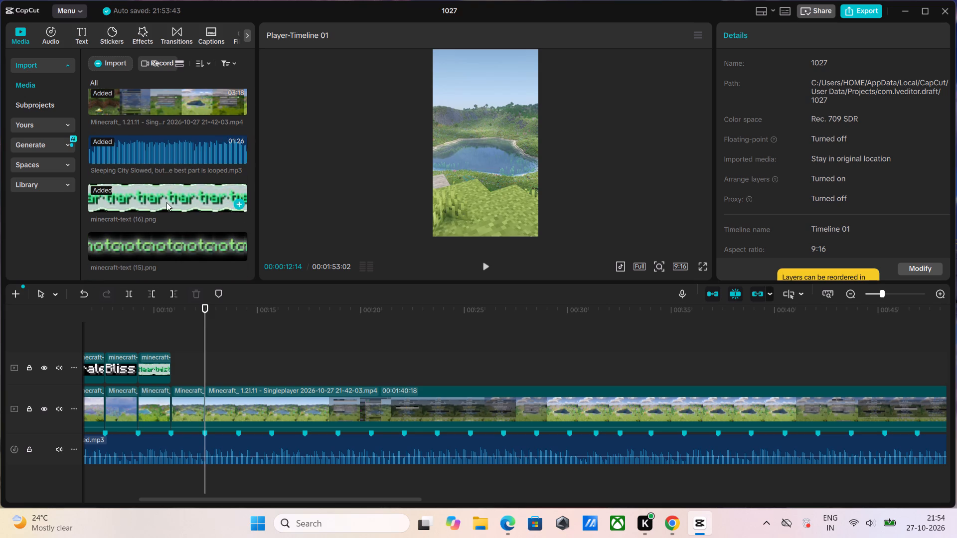
scroll(183, 230, down, 5)
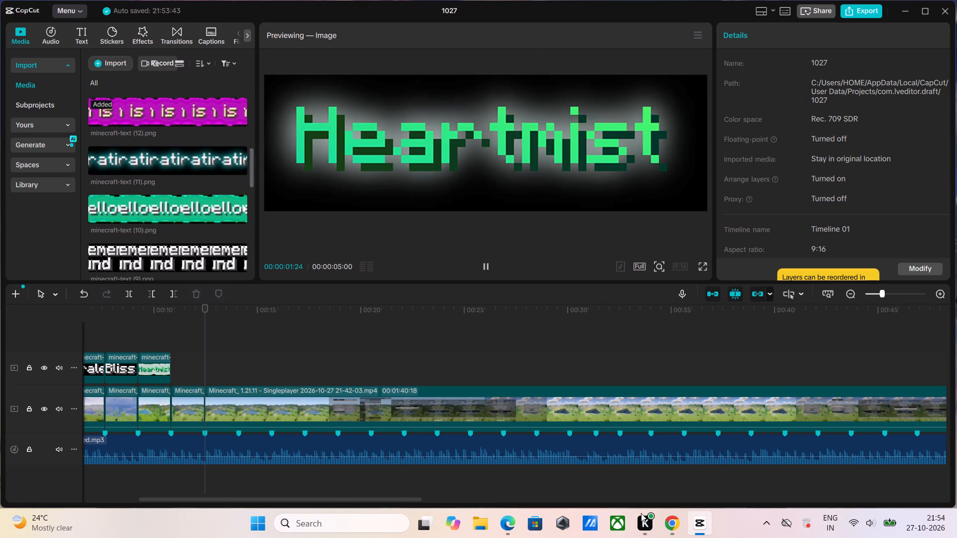
Switch to the Chrome browser.
click(668, 520)
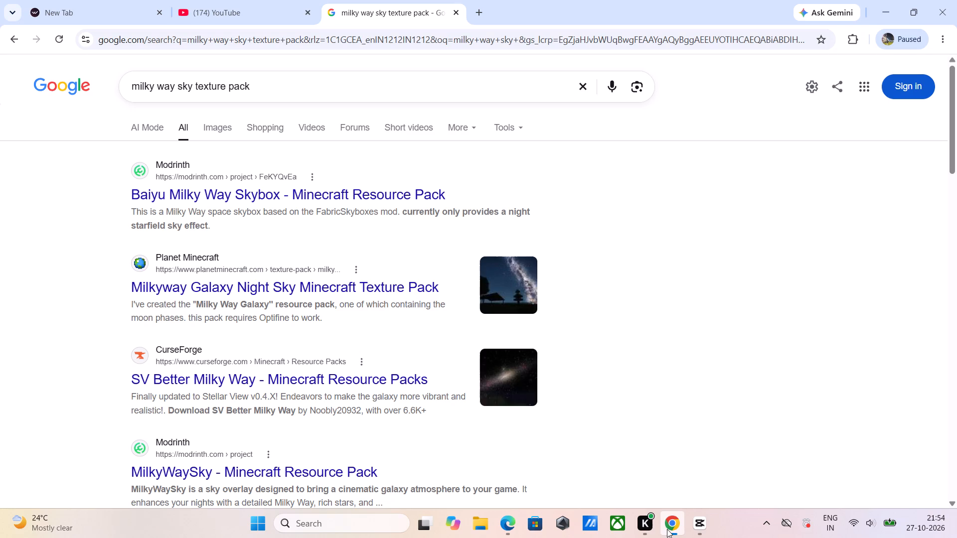
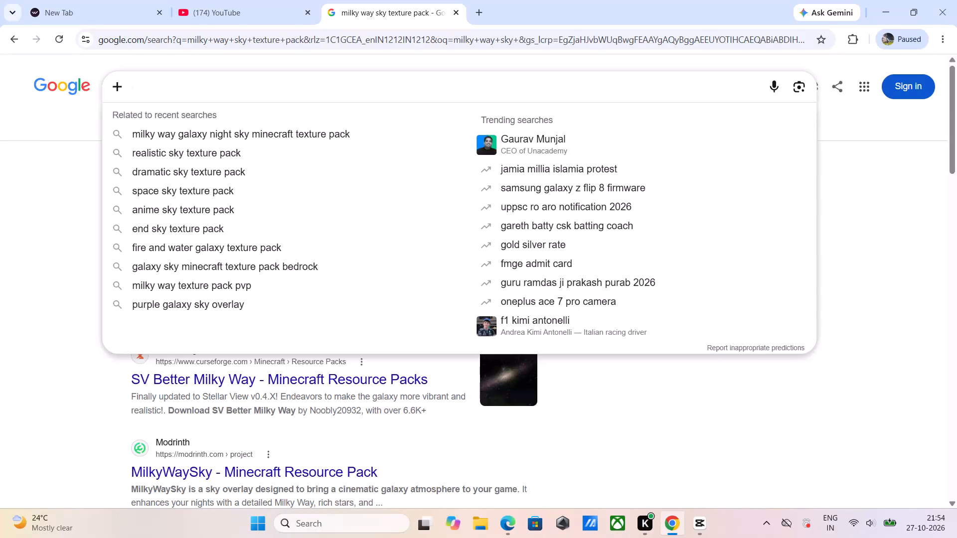
Search for "minecraft text", check the Textcraft result, and open the Minecraft Font Generator from Minecraft Maps.
text(minecraft tex)
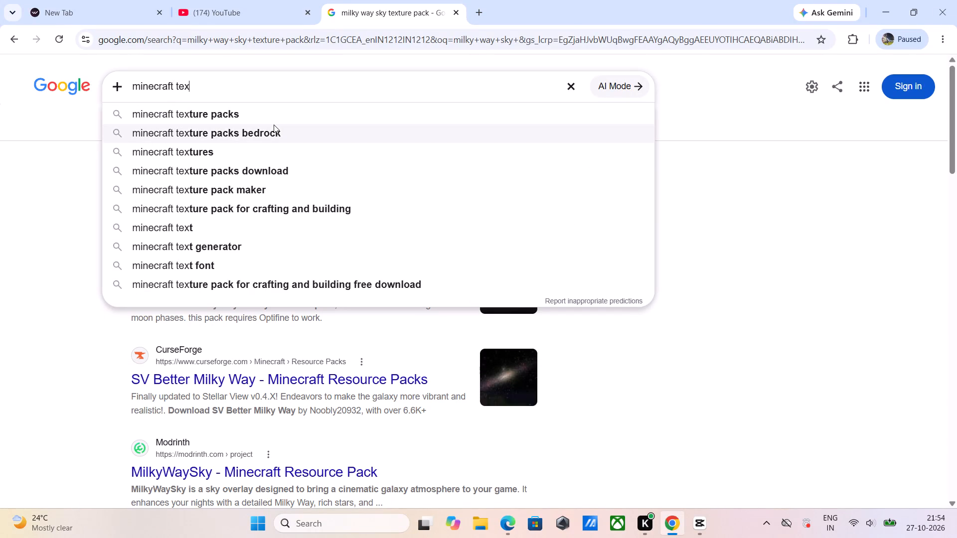
key(t)
key(Return)
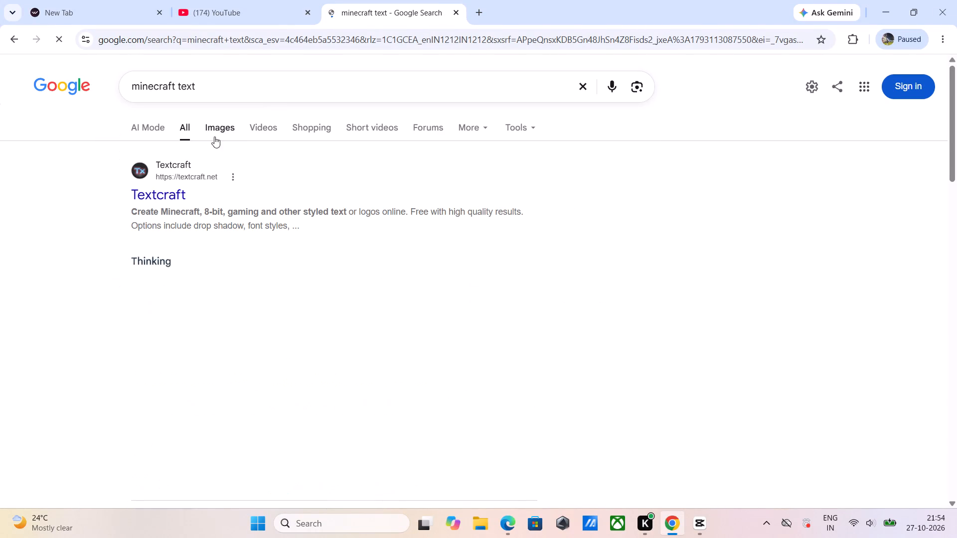
click(175, 193)
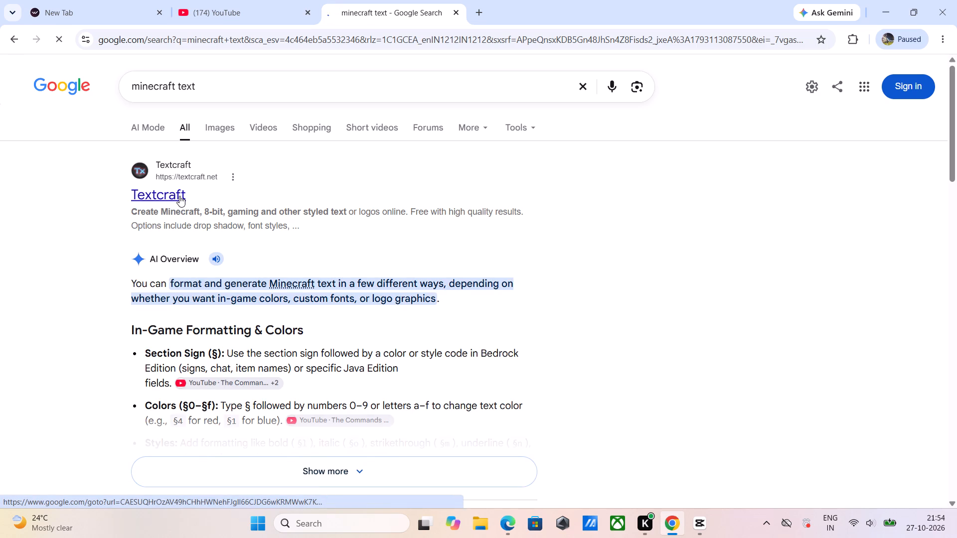
scroll(270, 325, down, 4)
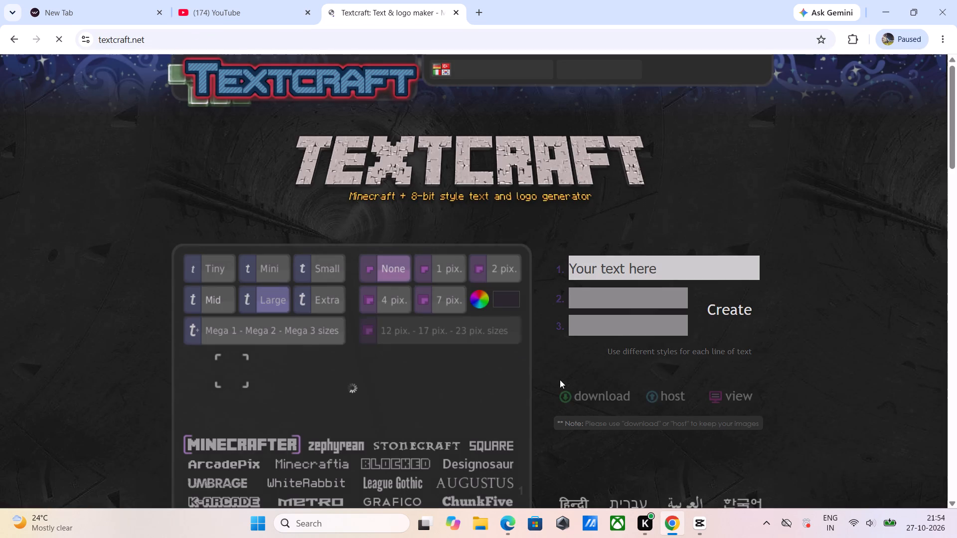
click(13, 36)
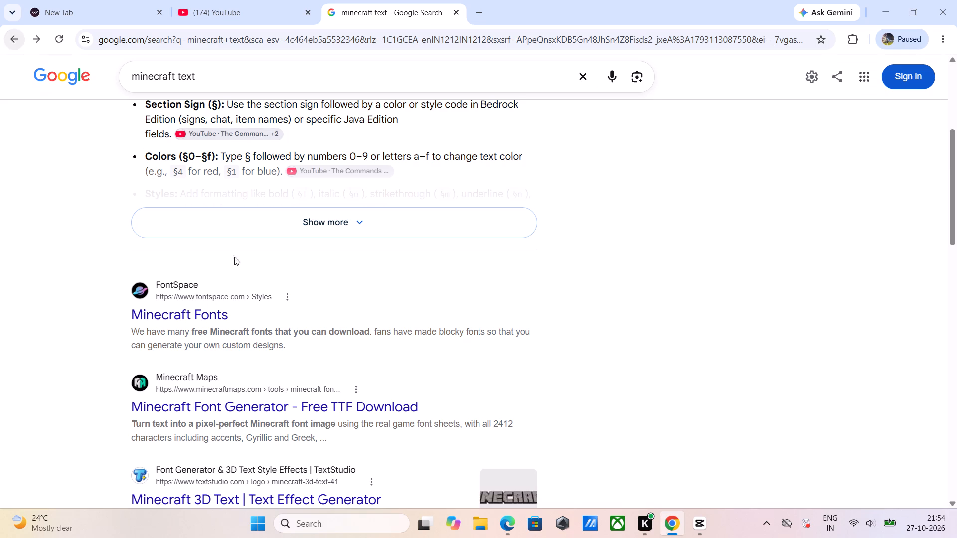
scroll(263, 310, down, 2)
click(238, 283)
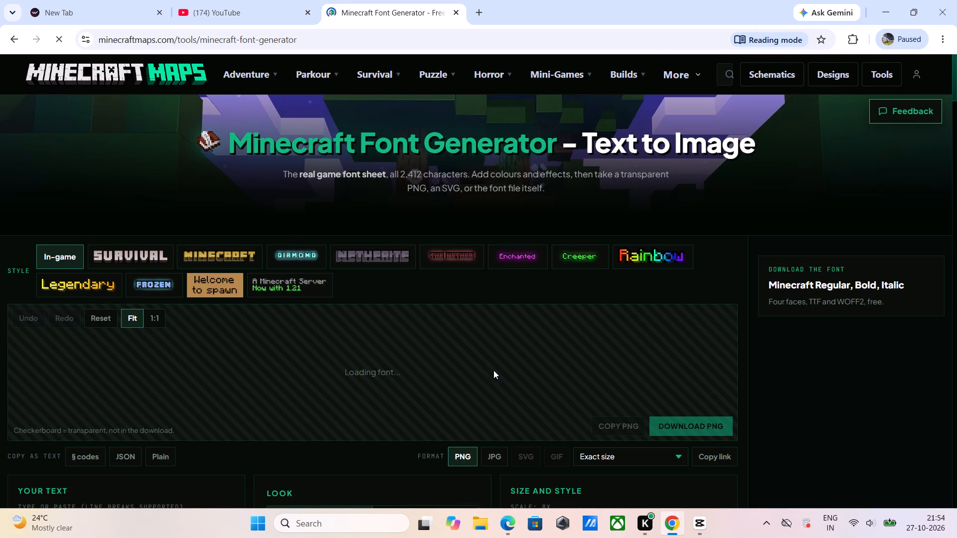
Apply the Legendary style in the Minecraft Font Generator.
scroll(301, 387, down, 1)
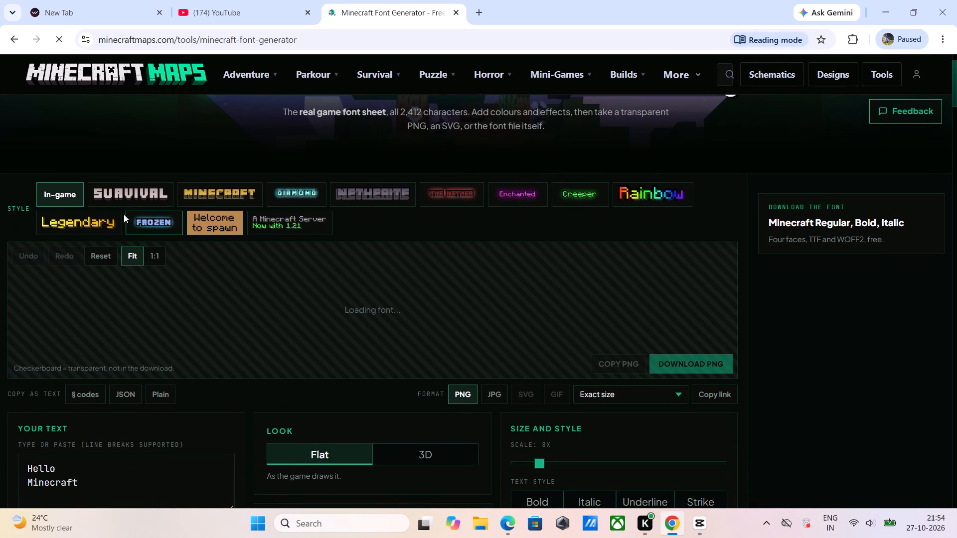
click(113, 220)
double_click(113, 220)
click(113, 222)
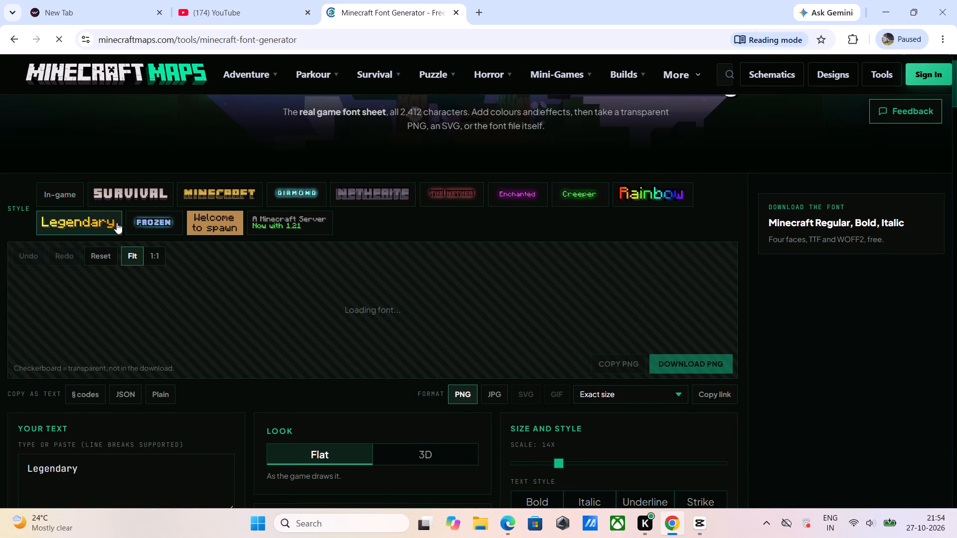
click(350, 307)
scroll(367, 340, down, 2)
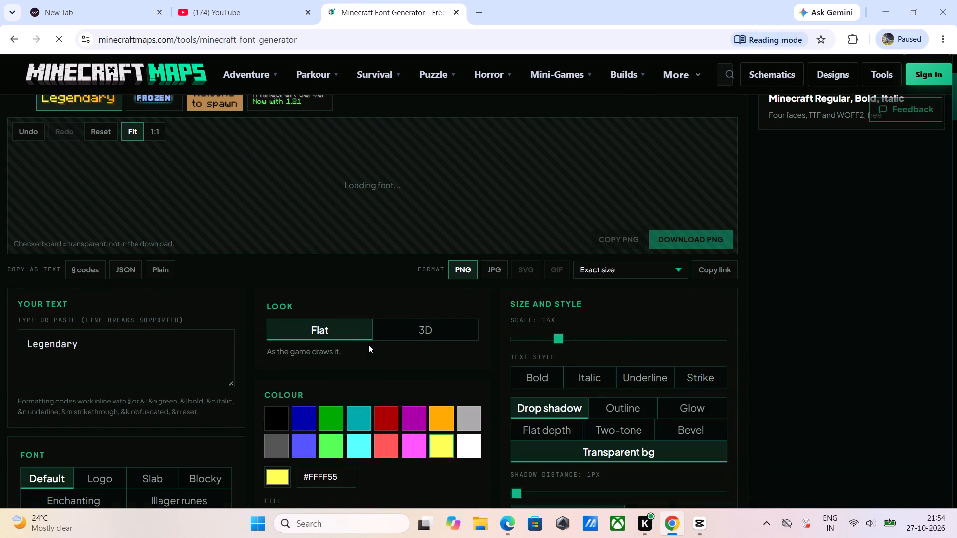
Replace the sample text with "Complementary Reigmagined".
click(118, 348)
key(BackSpace)
key(BackSpace)
key(BackSpace)
key(BackSpace)
key(BackSpace)
key(BackSpace)
key(BackSpace)
key(BackSpace)
key(BackSpace)
key(BackSpace)
key(BackSpace)
key(BackSpace)
key(BackSpace)
key(BackSpace)
key(BackSpace)
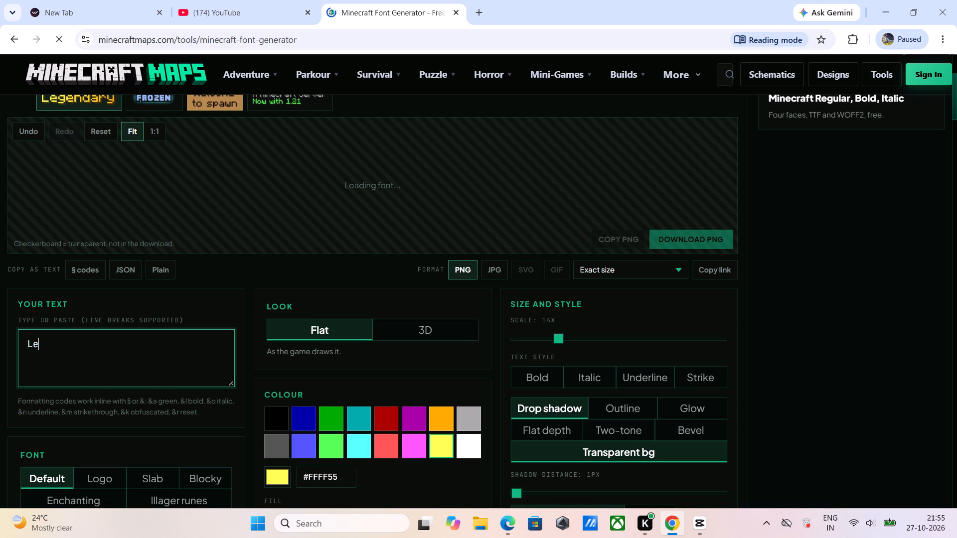
text(Complementary)
key(space)
text(Re)
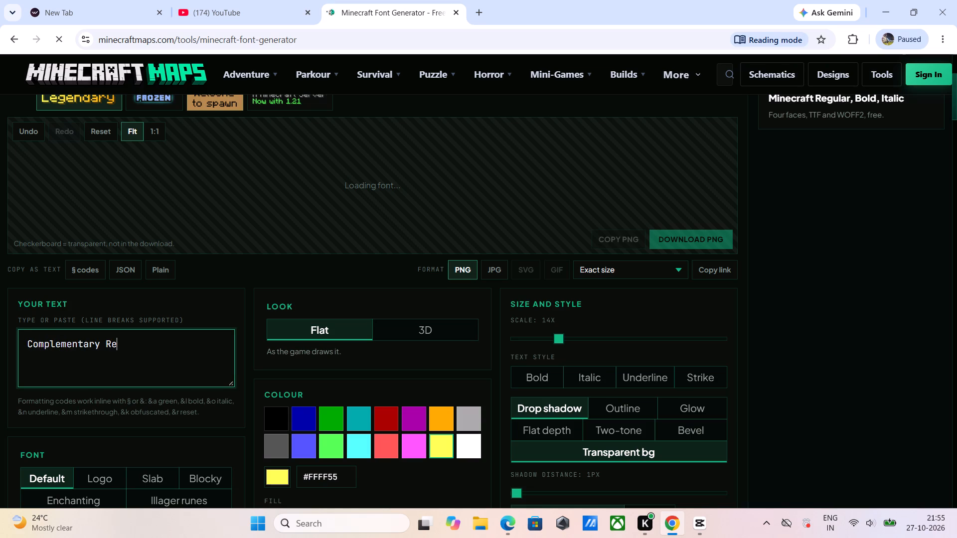
text(ig)
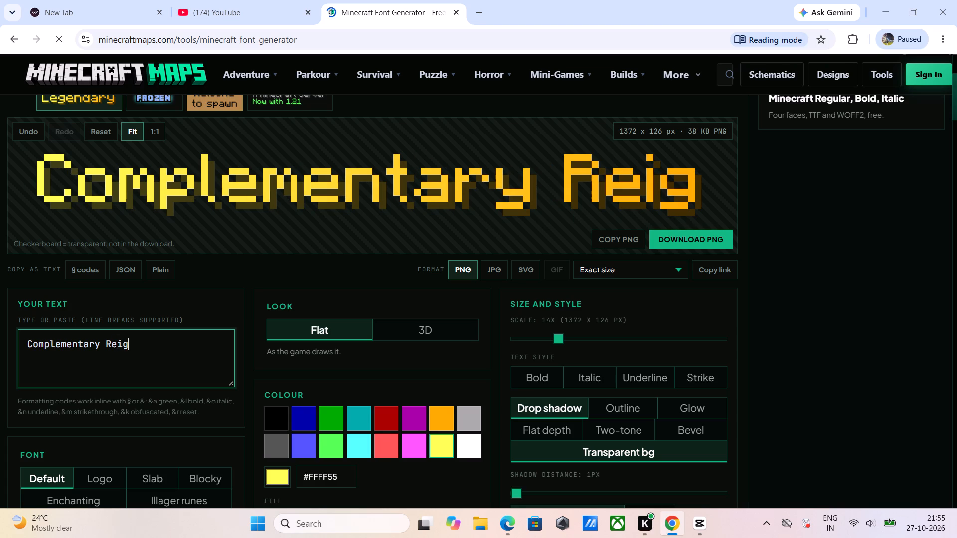
text(magin)
key(e)
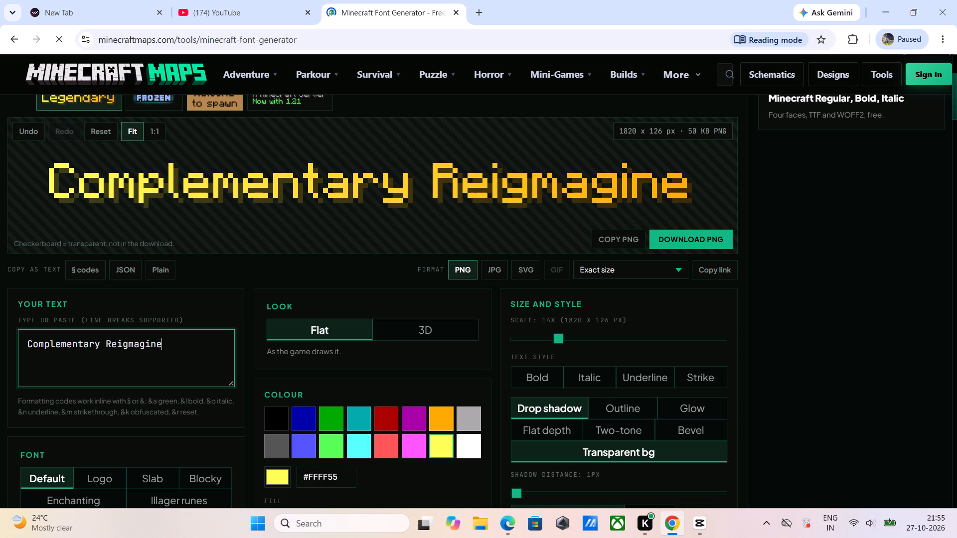
key(d)
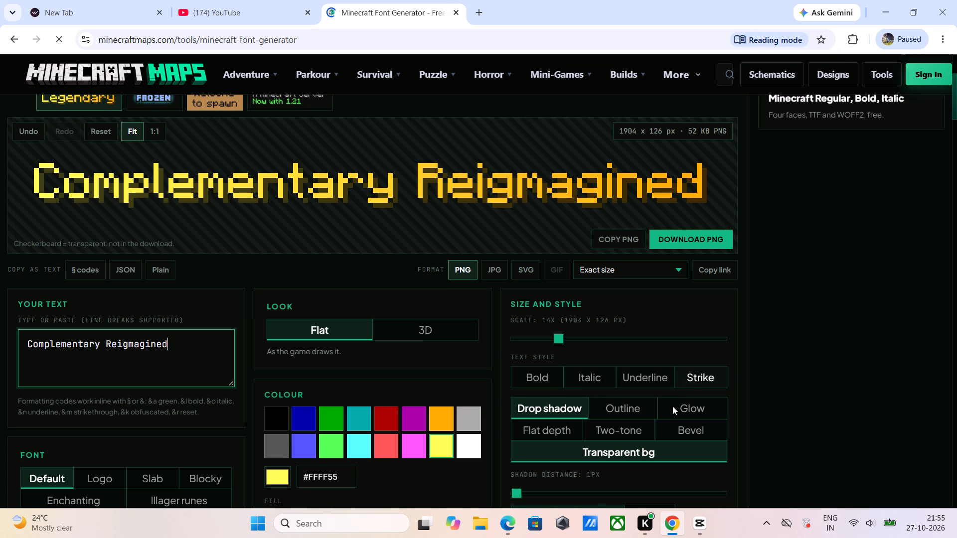
Add an outline to the Complementary Reigmagined text and download it as a PNG.
scroll(618, 414, down, 1)
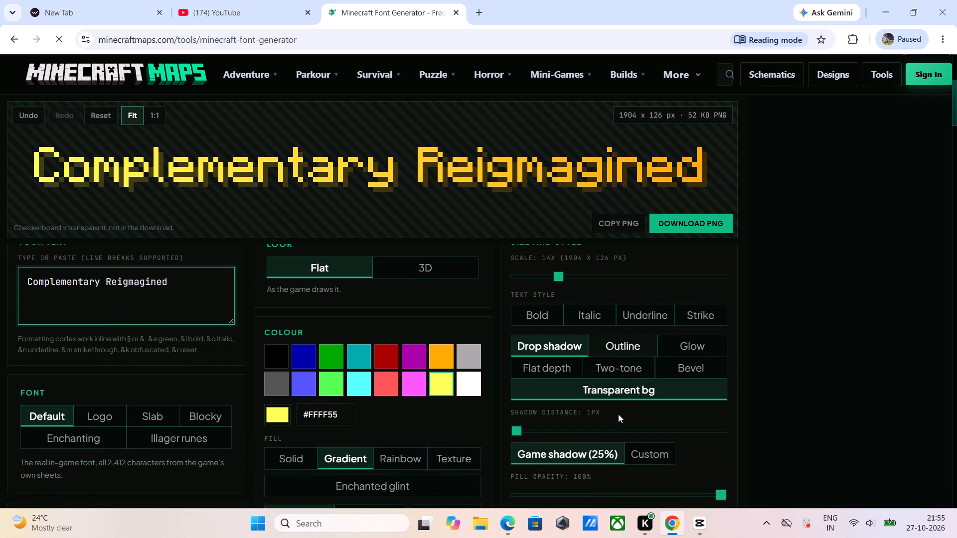
click(618, 341)
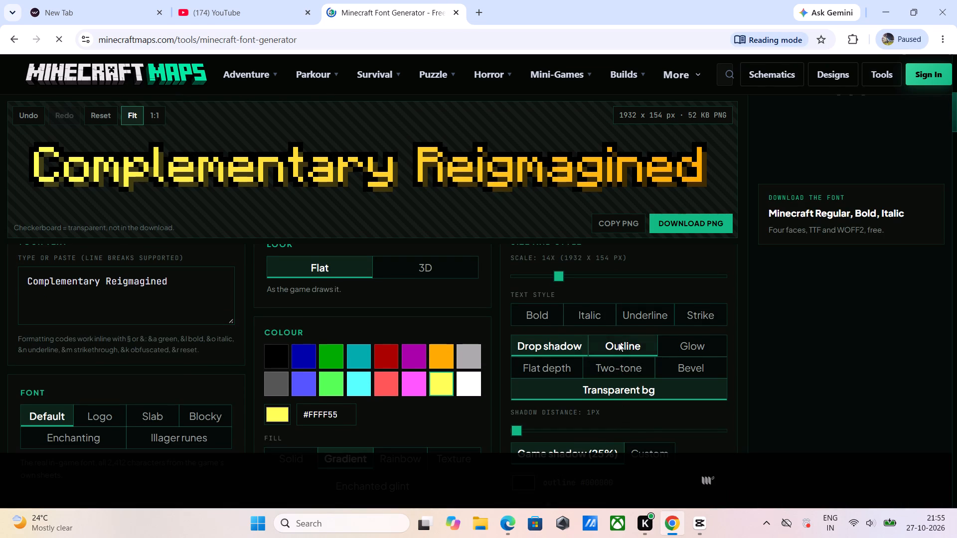
scroll(619, 382, up, 1)
scroll(617, 384, down, 2)
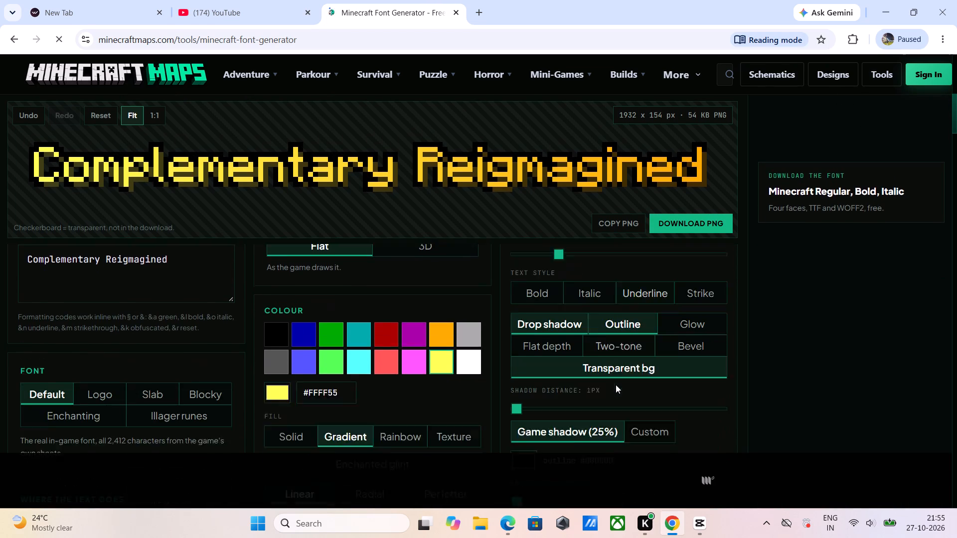
scroll(595, 391, down, 1)
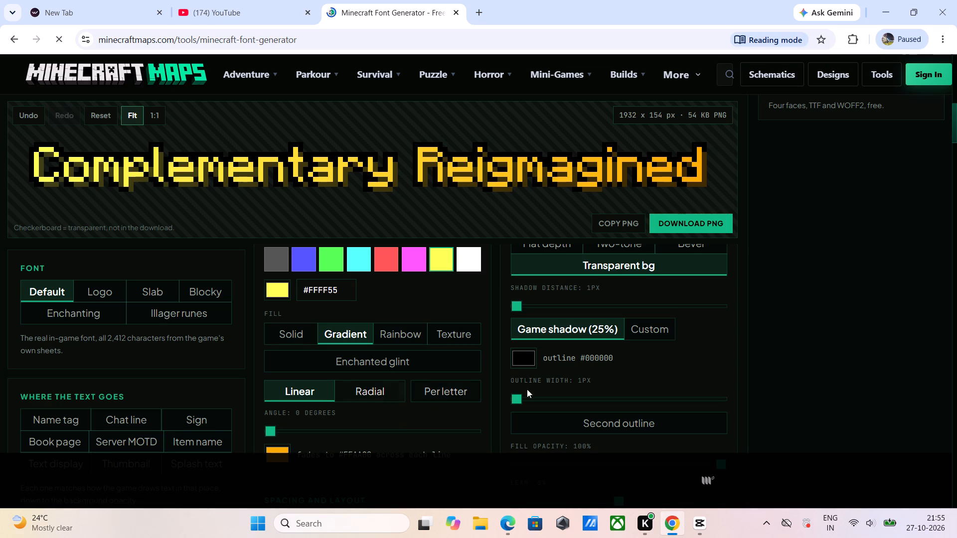
scroll(494, 406, up, 4)
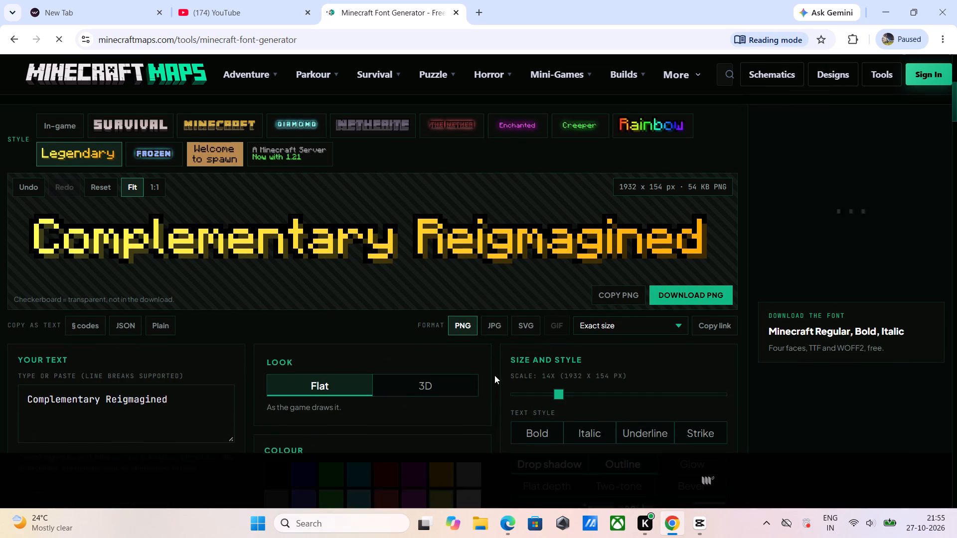
click(689, 306)
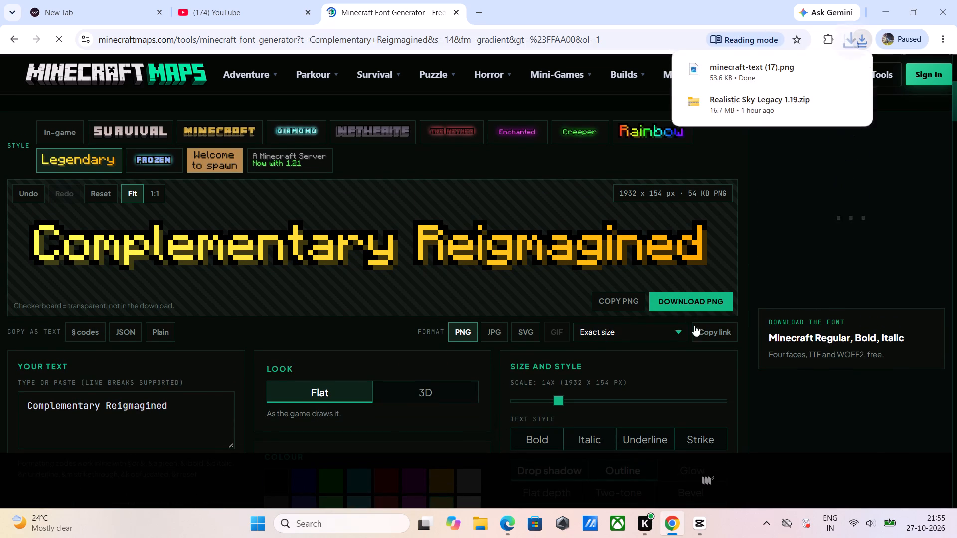
Switch to CapCut and import the new text image minecraft-text (17).png from the Downloads folder.
click(701, 519)
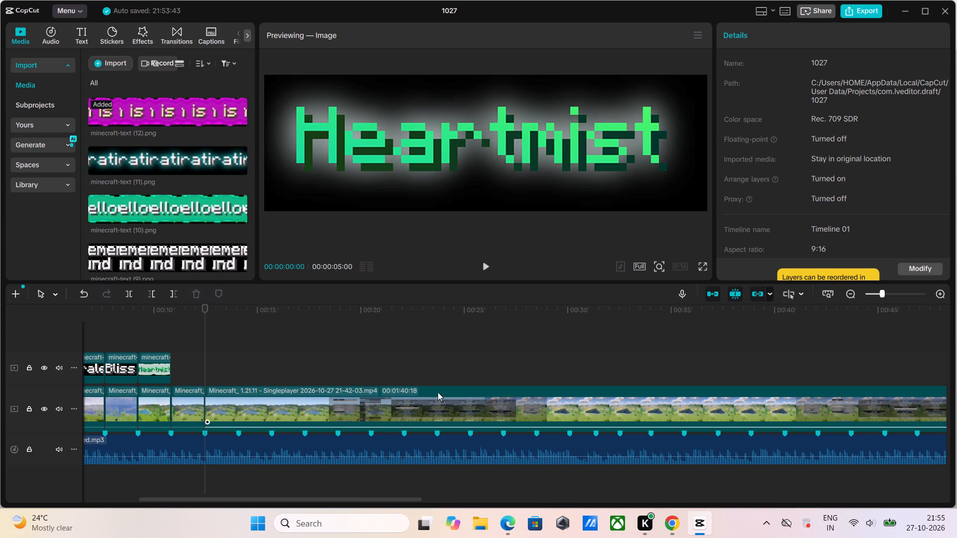
click(101, 59)
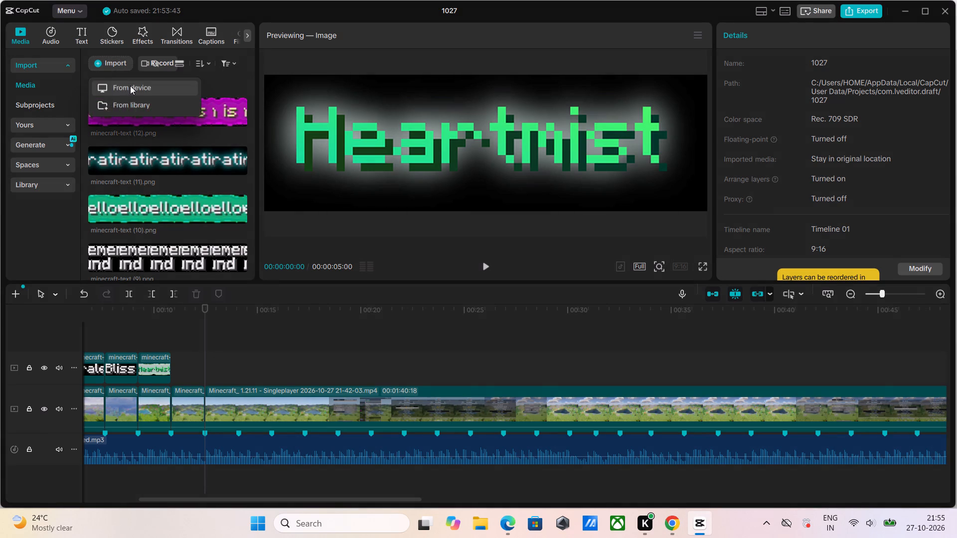
click(130, 86)
click(70, 164)
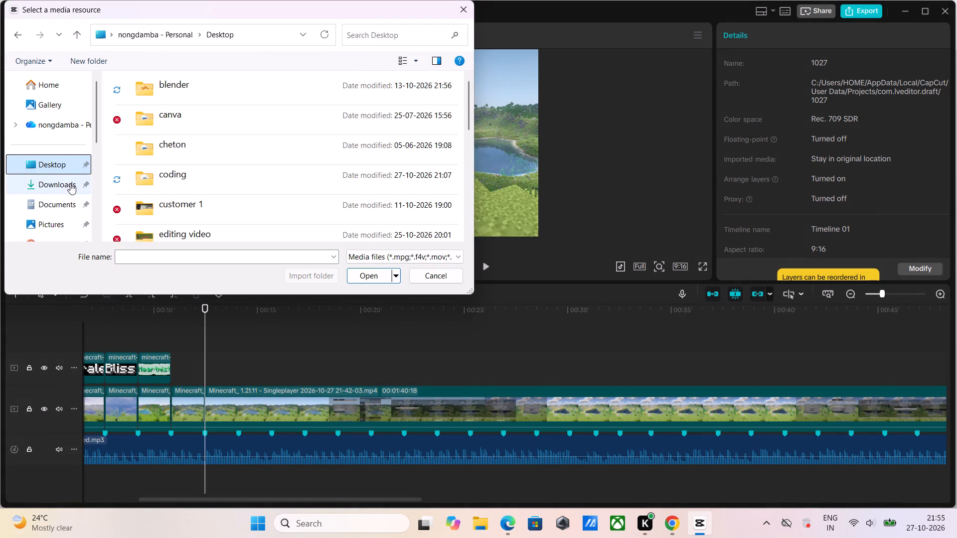
click(70, 183)
double_click(185, 119)
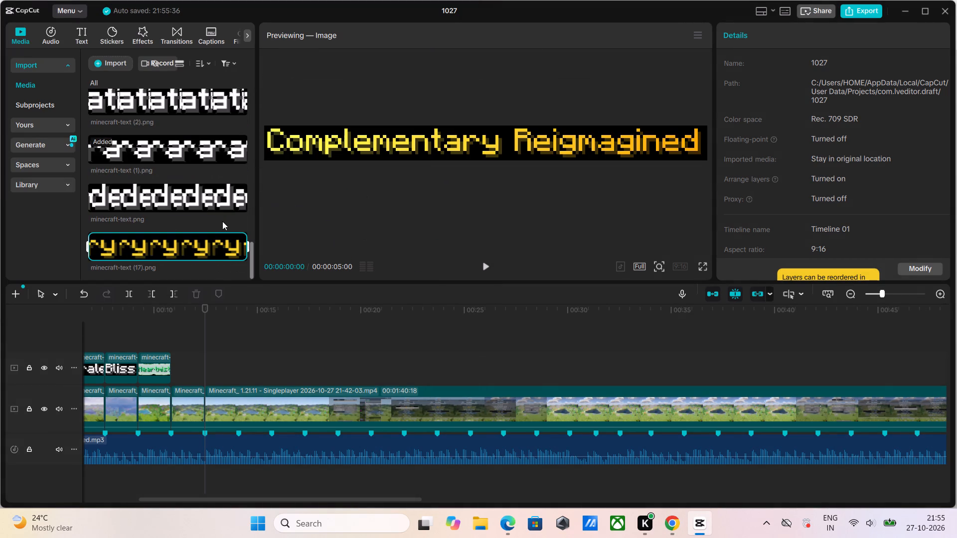
Place the Complementary Reigmagined image directly after the Heartmist label and trim its end to the footage cut at 00:00:12:14.
drag(183, 245, 225, 246)
drag(262, 253, 207, 369)
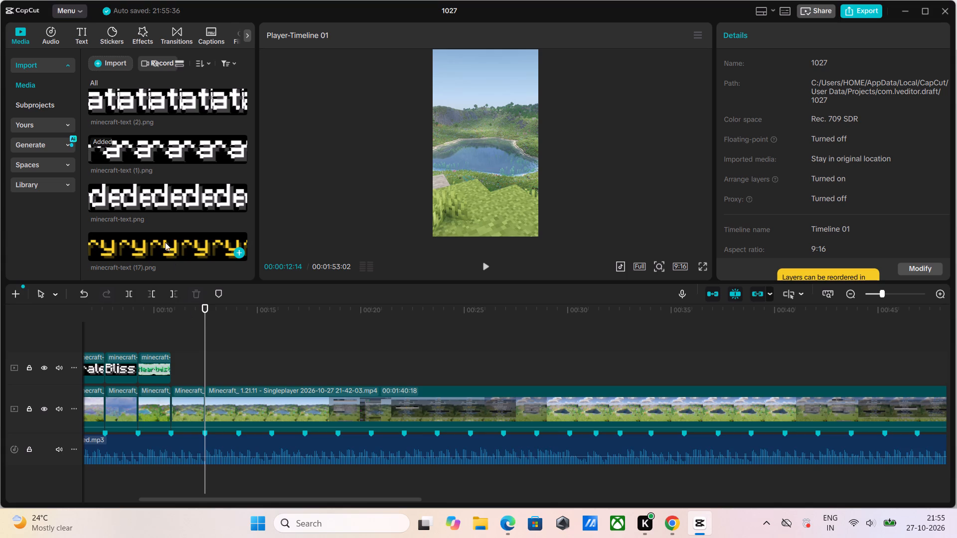
drag(165, 247, 172, 367)
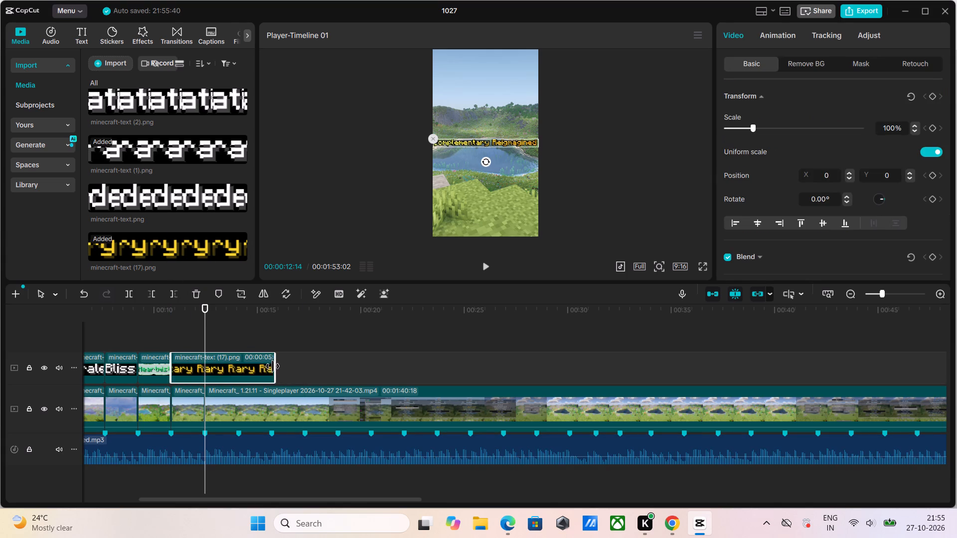
drag(273, 366, 205, 380)
Scale the Heartmist label to 82% and move it up into the sky, centred at X 0, Y 1315.
drag(201, 309, 151, 321)
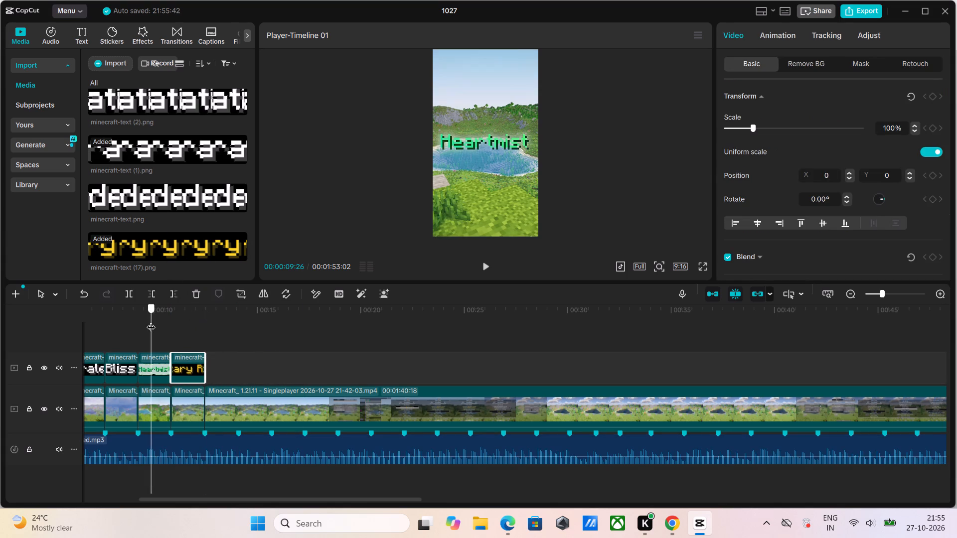
drag(151, 321, 152, 321)
click(482, 138)
drag(482, 139, 482, 111)
drag(478, 144, 480, 81)
drag(540, 94, 526, 87)
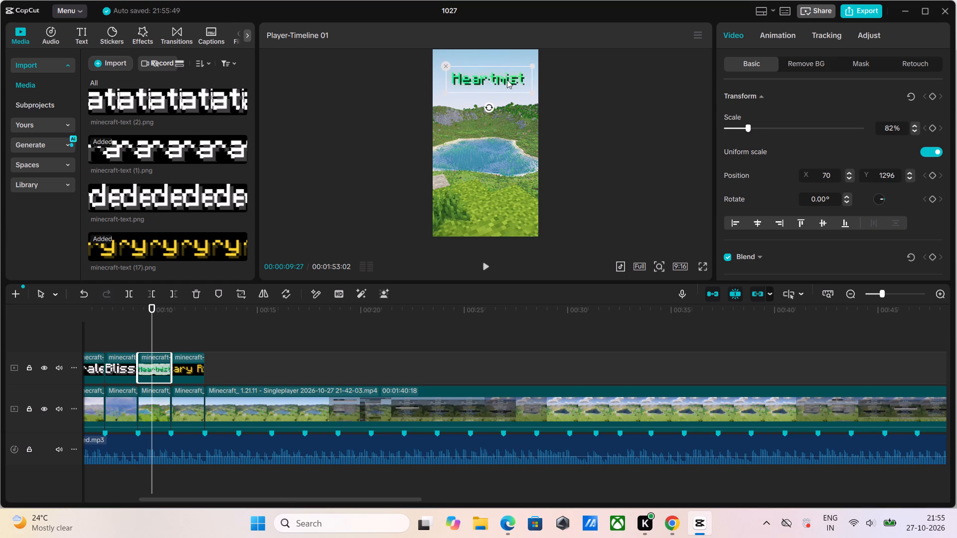
click(507, 80)
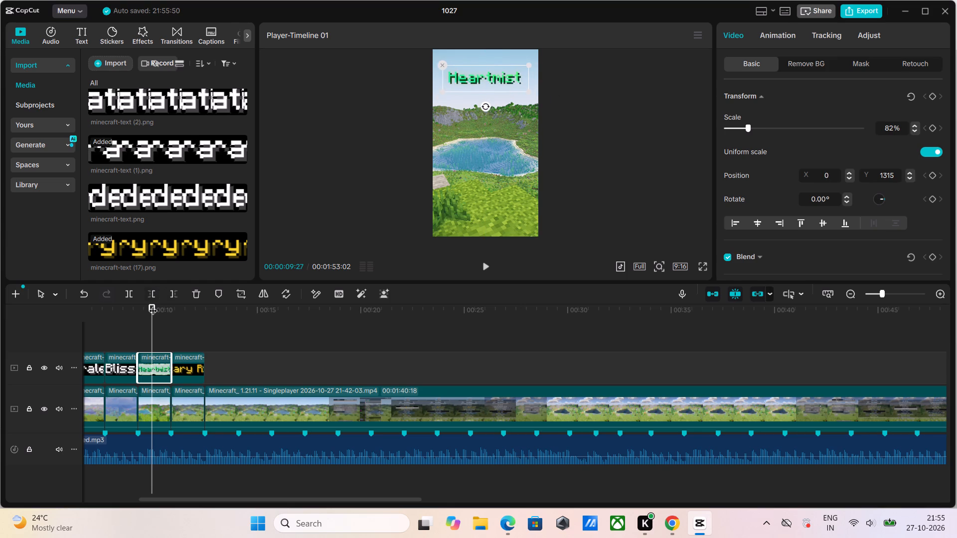
Move the Complementary Reigmagined label up into the sky, centred at X 0, Y 1494.
drag(153, 304, 177, 309)
click(491, 142)
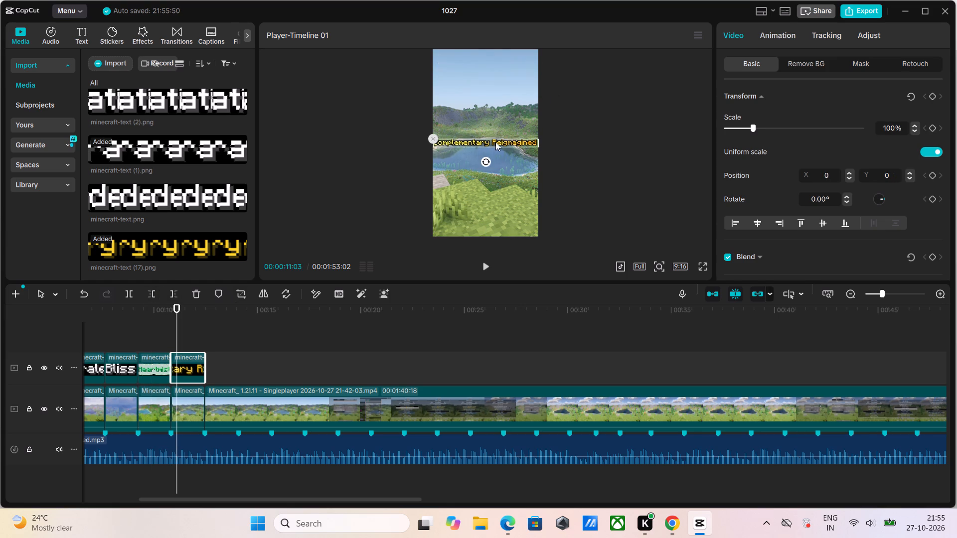
drag(524, 143, 519, 80)
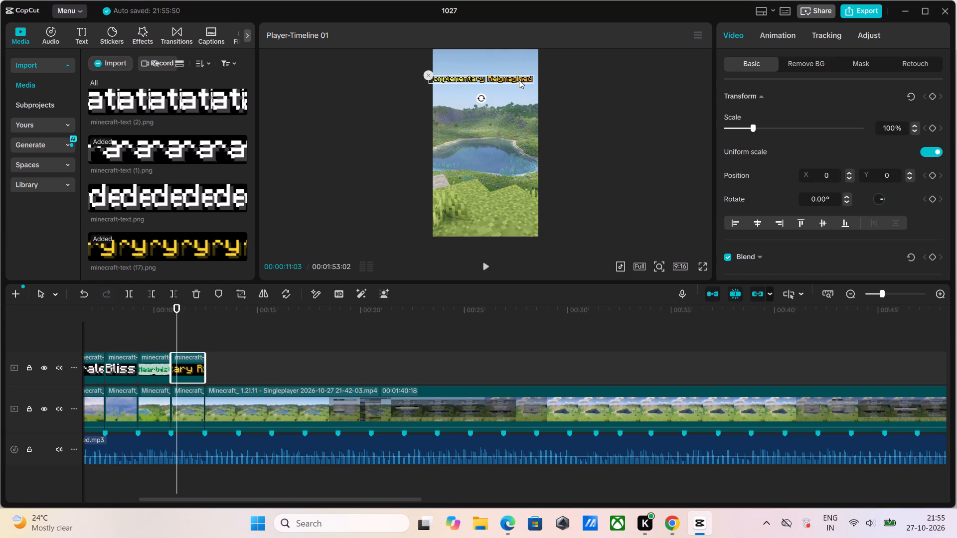
drag(519, 80, 521, 70)
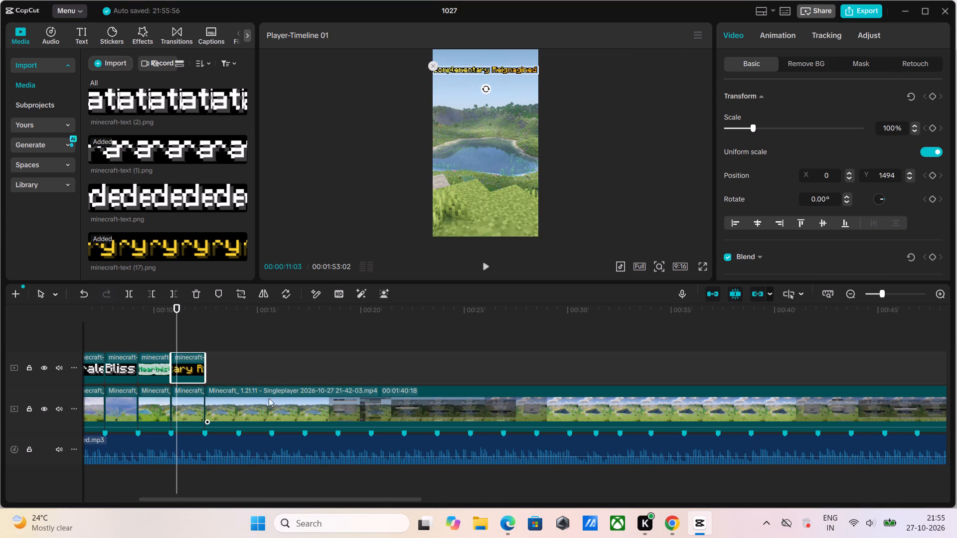
Split the footage at 00:00:30:03 and delete the section with the shader menu between the 00:00:12:14 cut and that point.
key(space)
key(space)
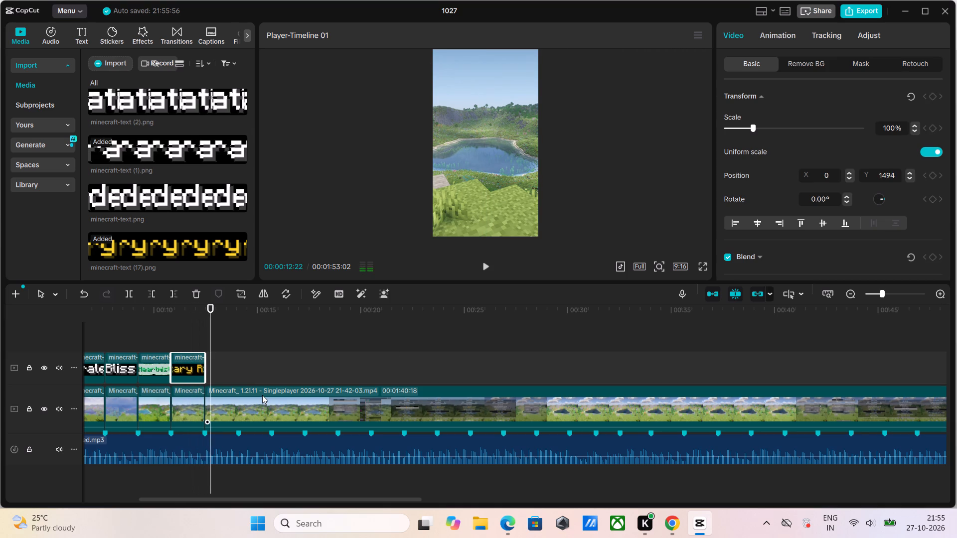
drag(213, 311, 437, 345)
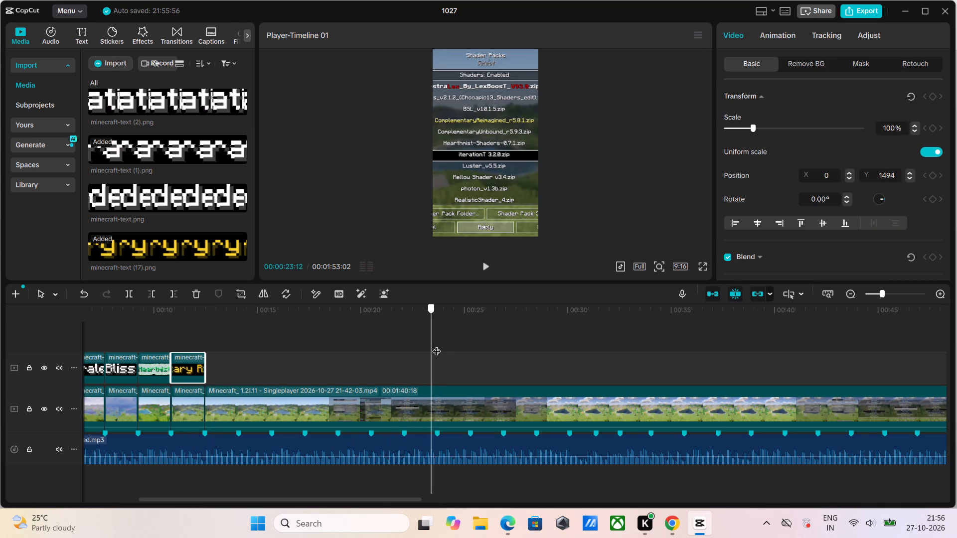
drag(437, 345, 557, 365)
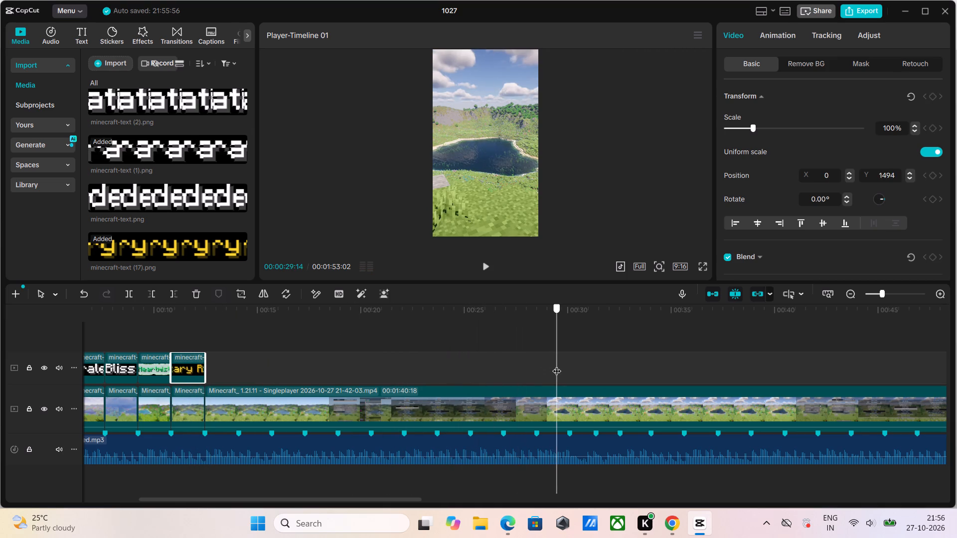
drag(557, 365, 569, 367)
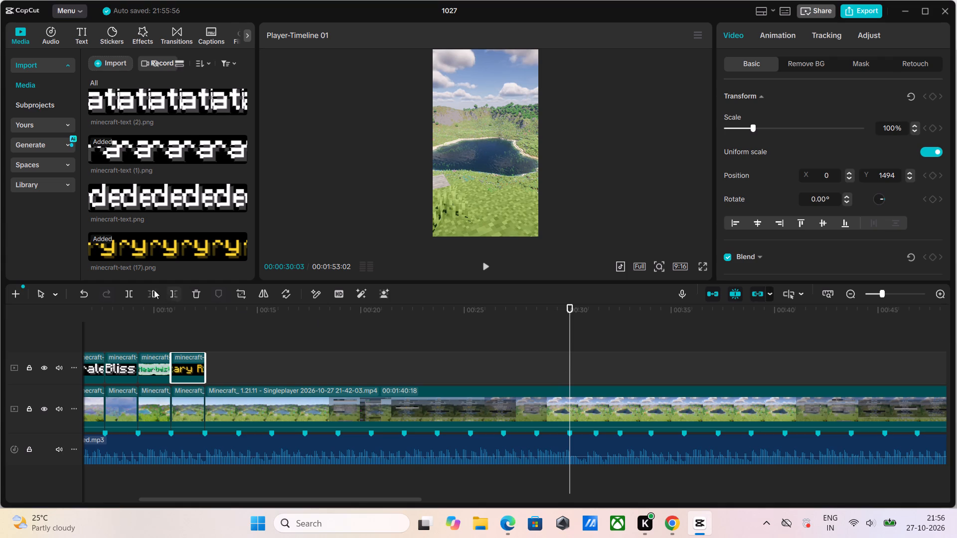
click(131, 293)
click(511, 415)
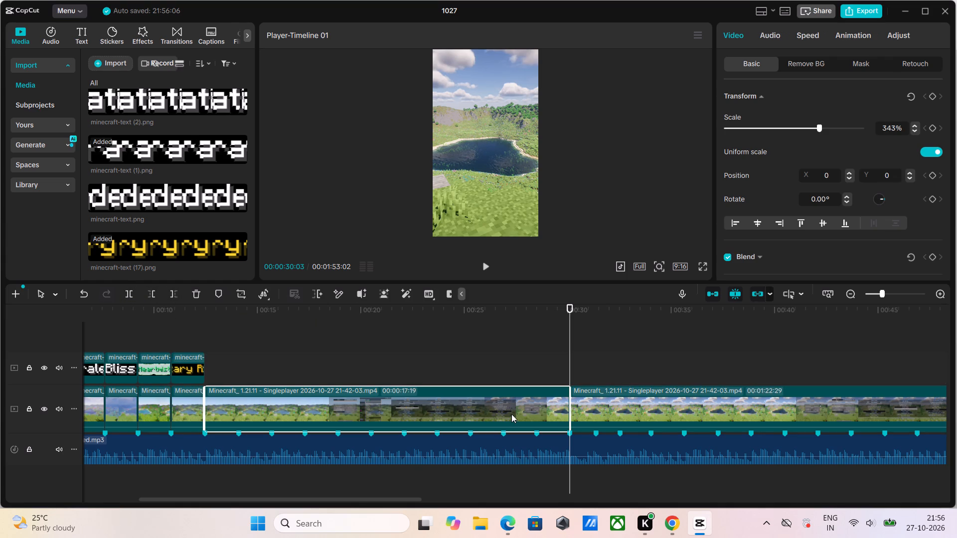
key(Delete)
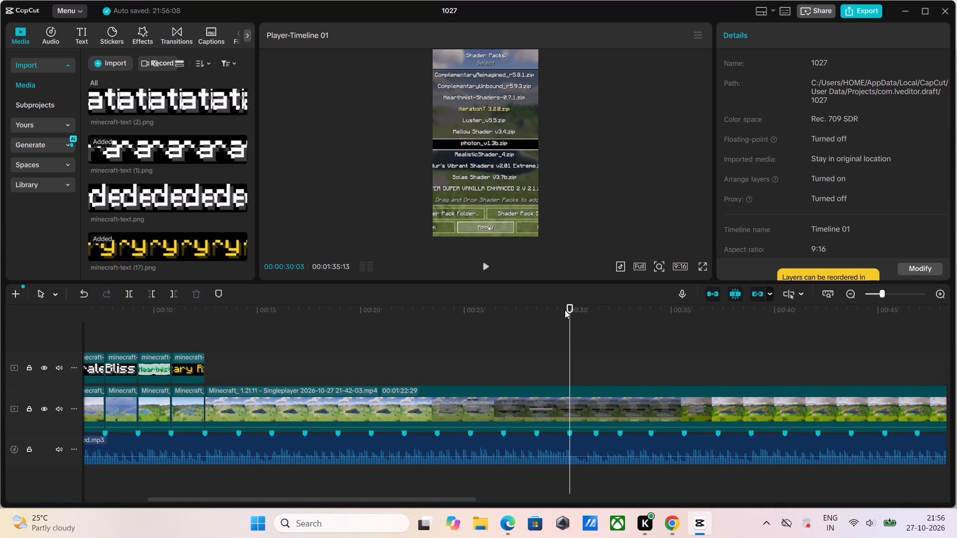
Split the remaining long footage clip on the beat marker at 00:00:14:03.
drag(573, 306, 245, 371)
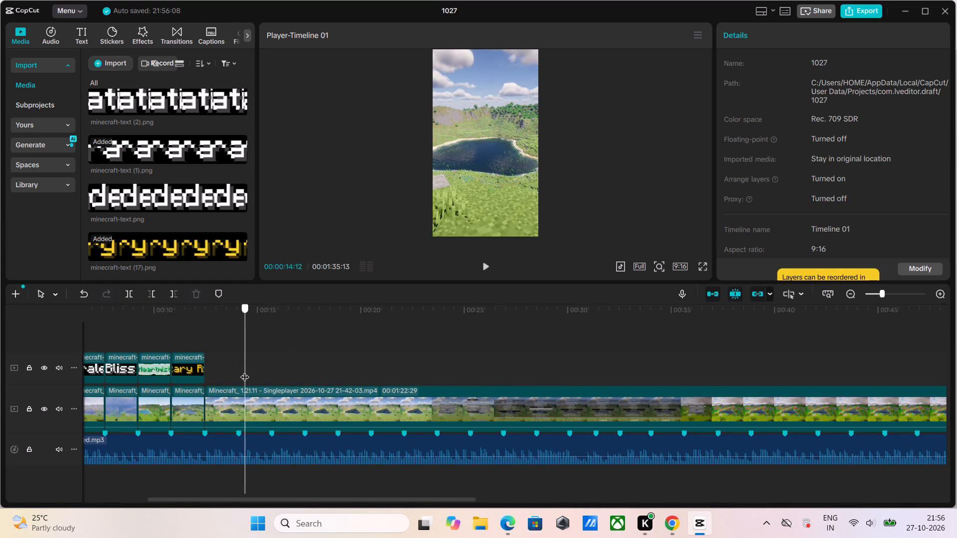
drag(245, 371, 243, 371)
click(243, 371)
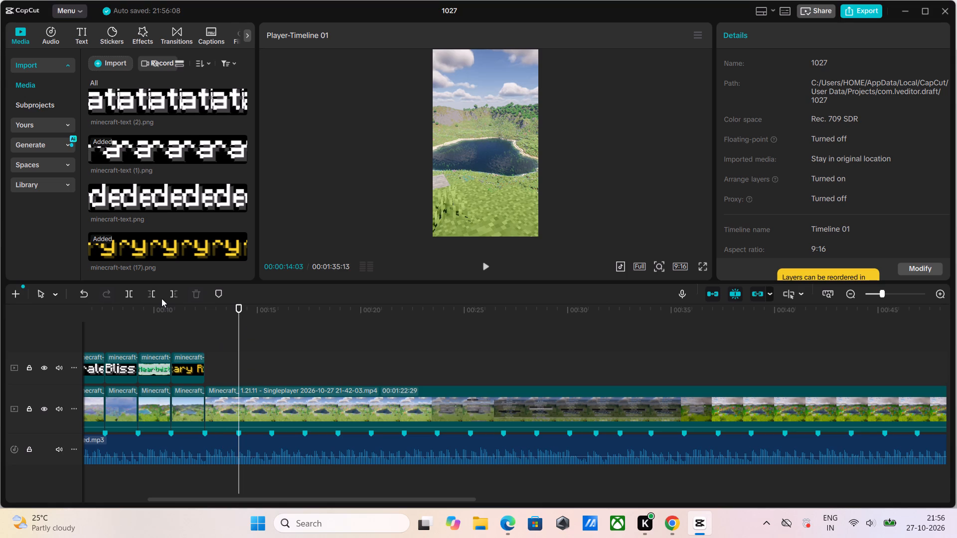
click(131, 292)
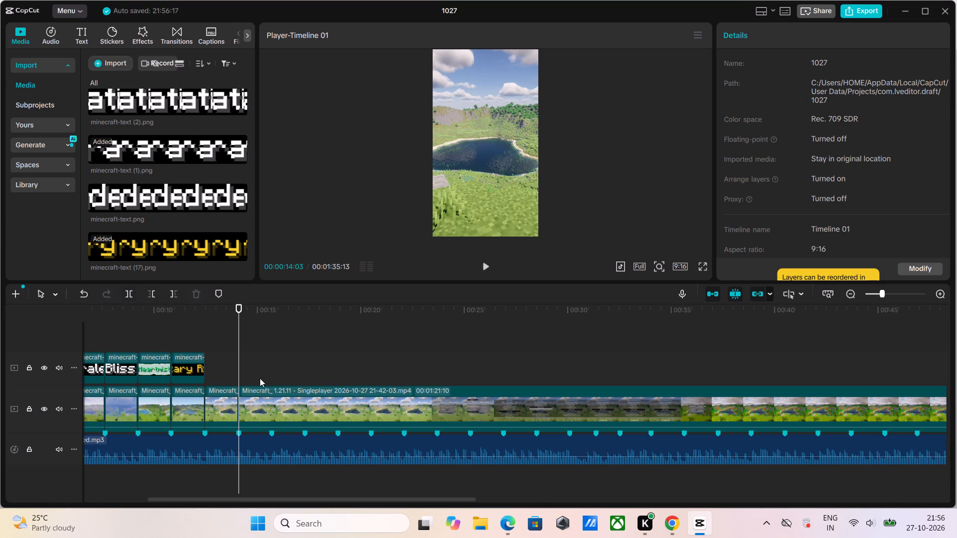
Place minecraft-text (11).png, the ItterationT image, directly after the Complementary Reigmagined label and trim its end to the footage cut at 00:00:14:03.
scroll(167, 211, up, 4)
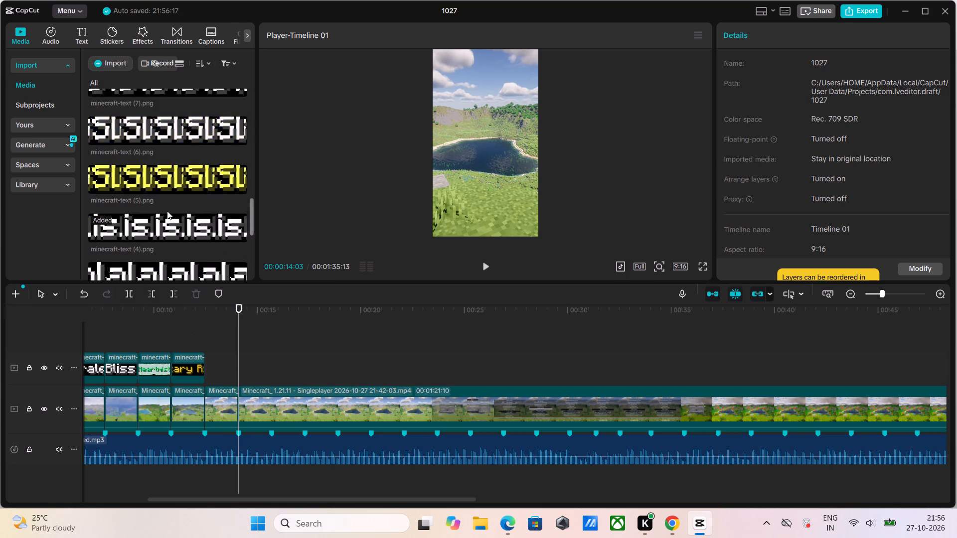
scroll(167, 211, up, 6)
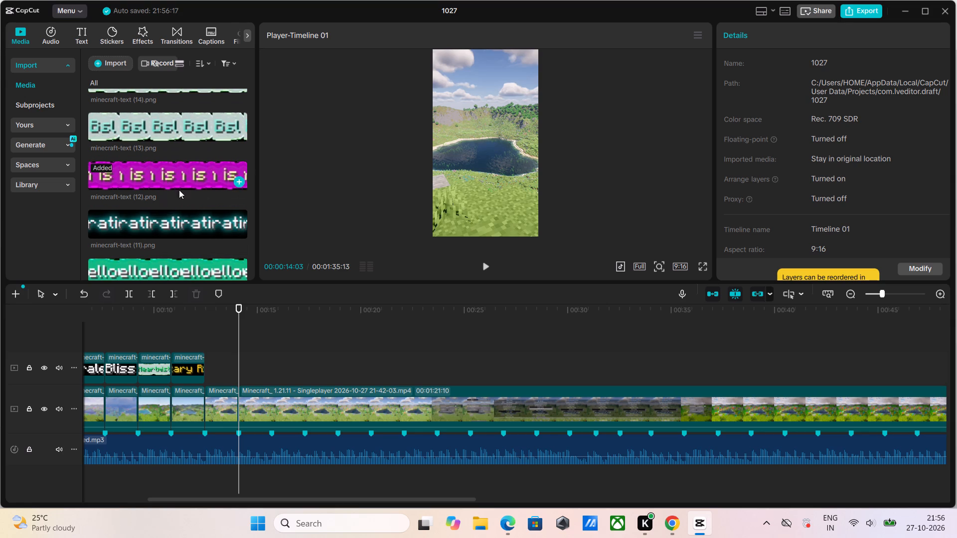
click(164, 225)
drag(169, 222, 210, 357)
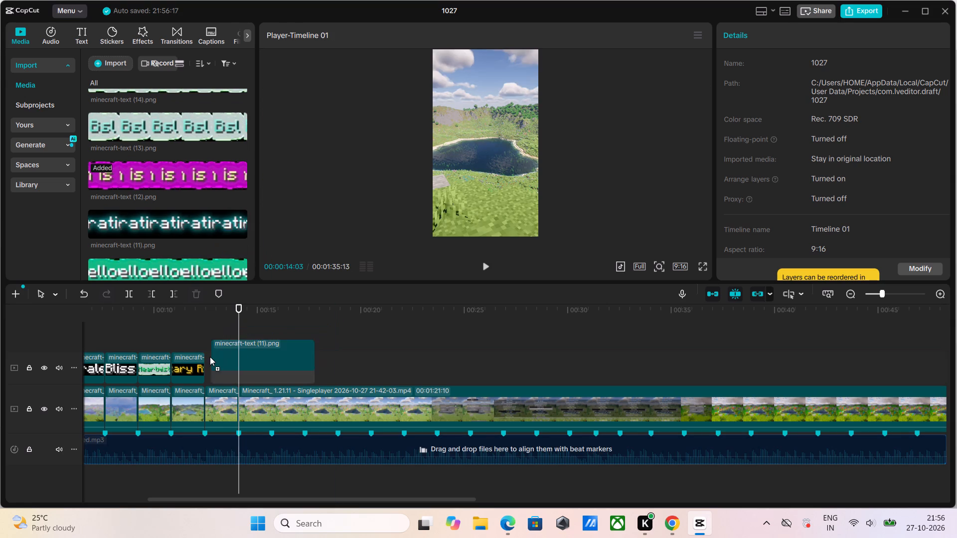
drag(210, 357, 205, 364)
drag(309, 366, 250, 382)
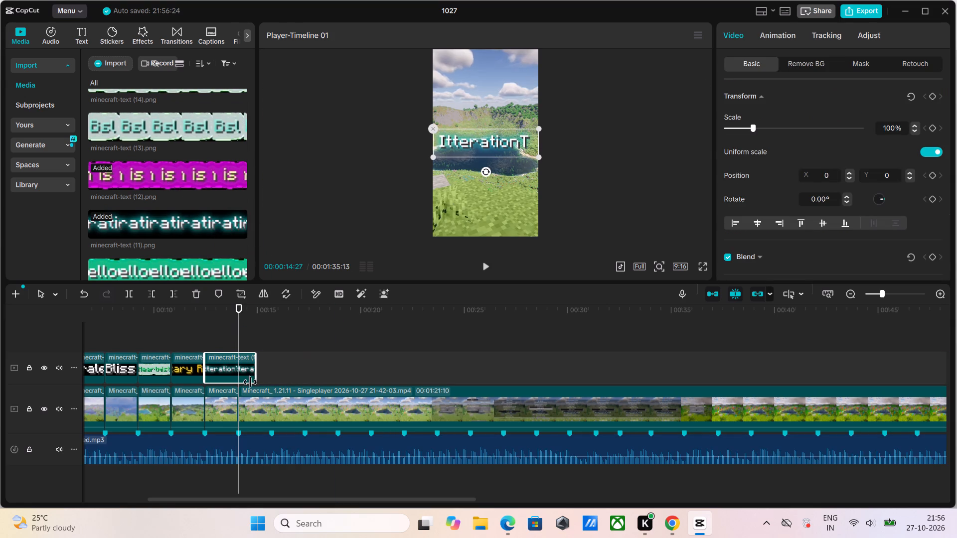
drag(250, 382, 239, 383)
Scale the ItterationT label to 78% and move it up into the sky, centred at X 0, Y 1379.
drag(237, 308, 223, 312)
drag(472, 138, 471, 81)
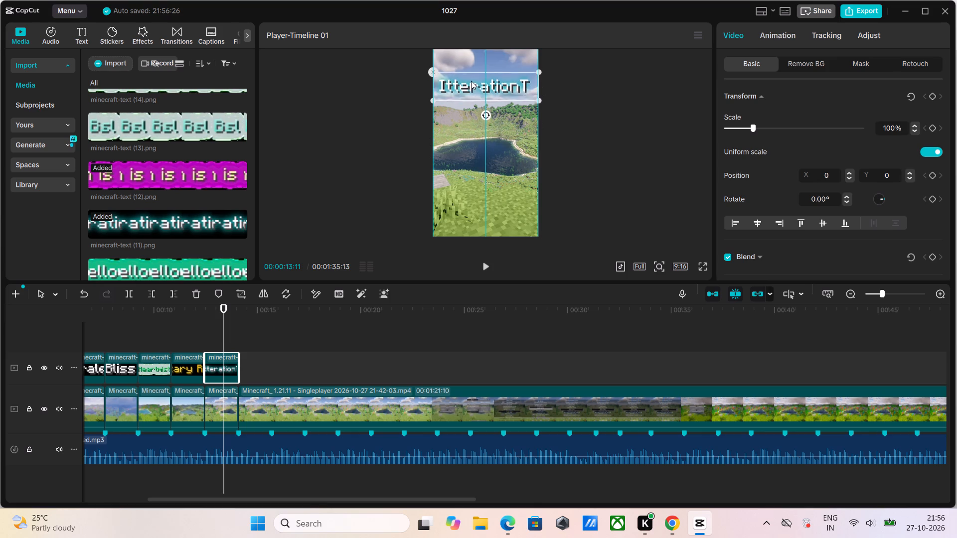
drag(471, 81, 473, 76)
drag(539, 94, 519, 87)
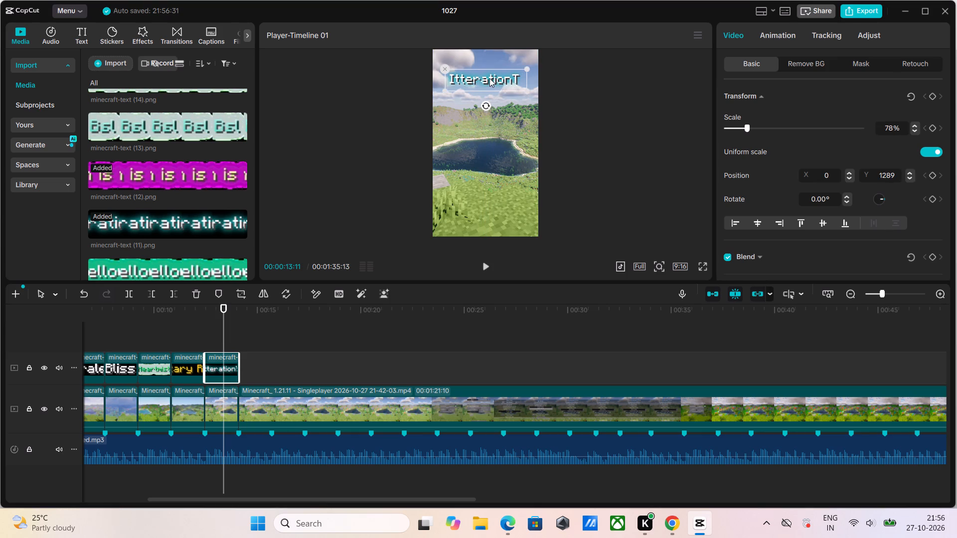
drag(489, 78, 491, 74)
key(space)
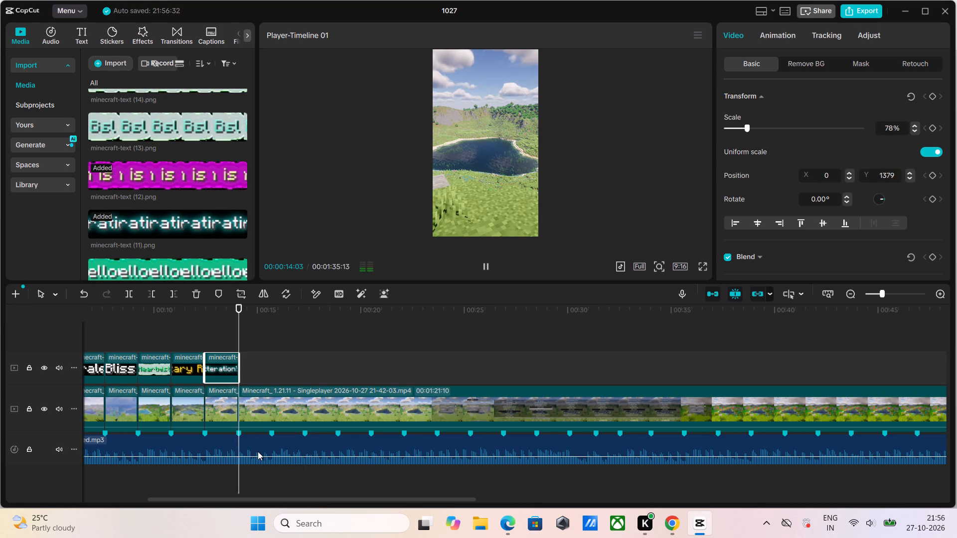
key(space)
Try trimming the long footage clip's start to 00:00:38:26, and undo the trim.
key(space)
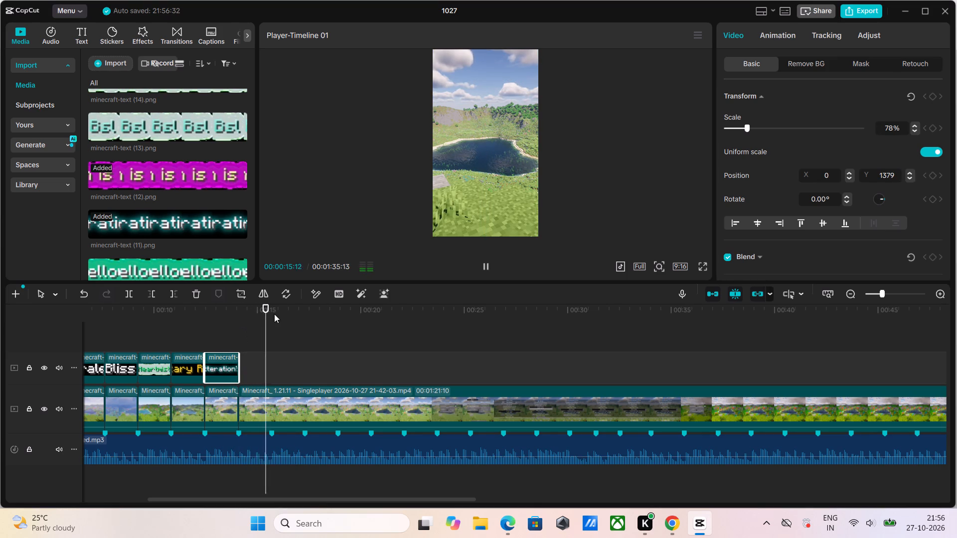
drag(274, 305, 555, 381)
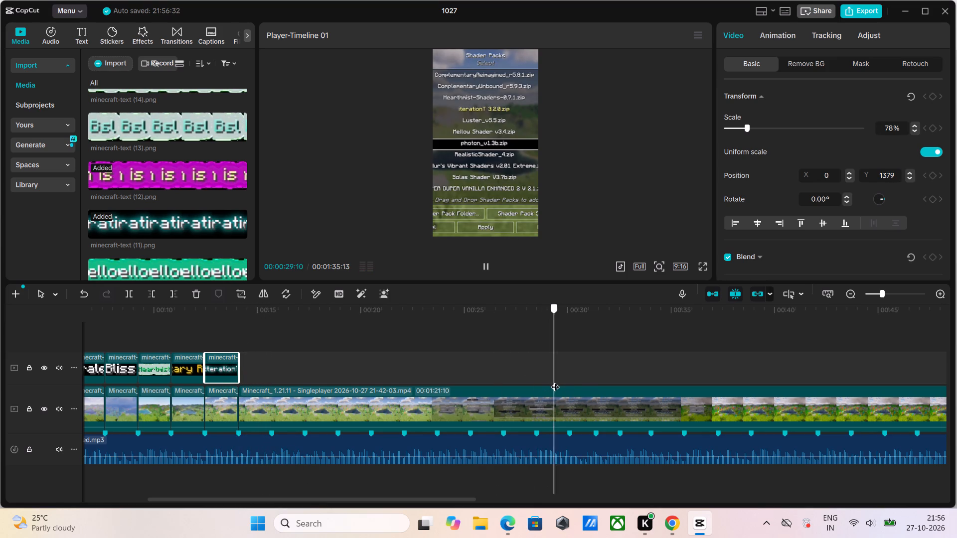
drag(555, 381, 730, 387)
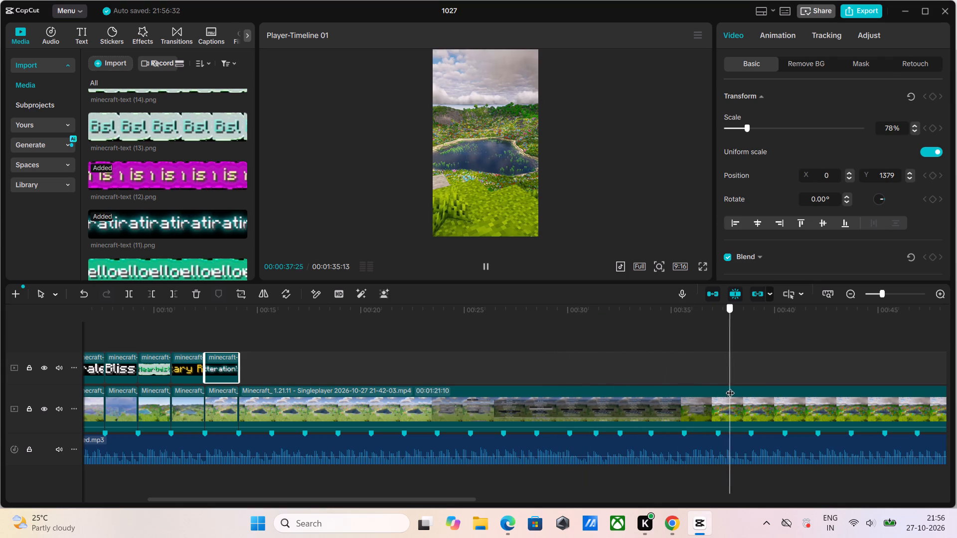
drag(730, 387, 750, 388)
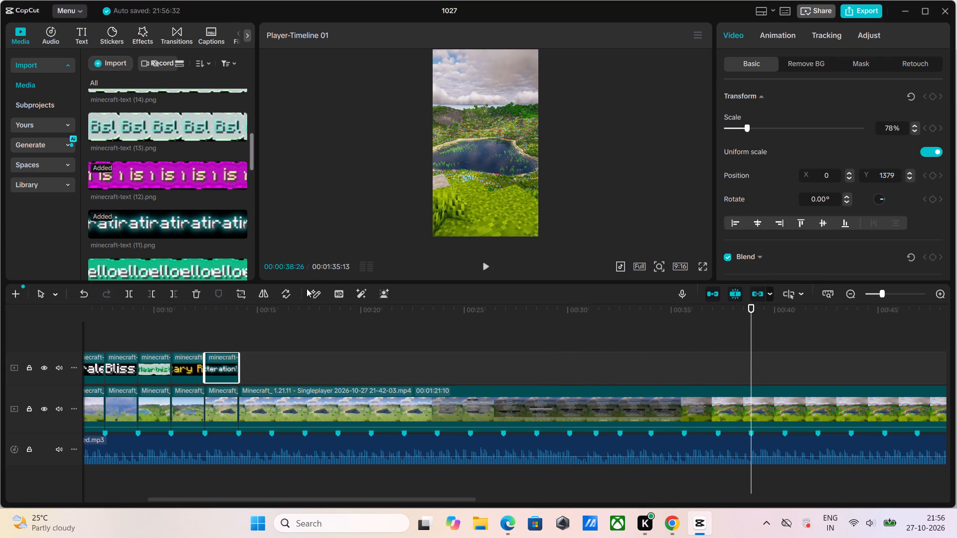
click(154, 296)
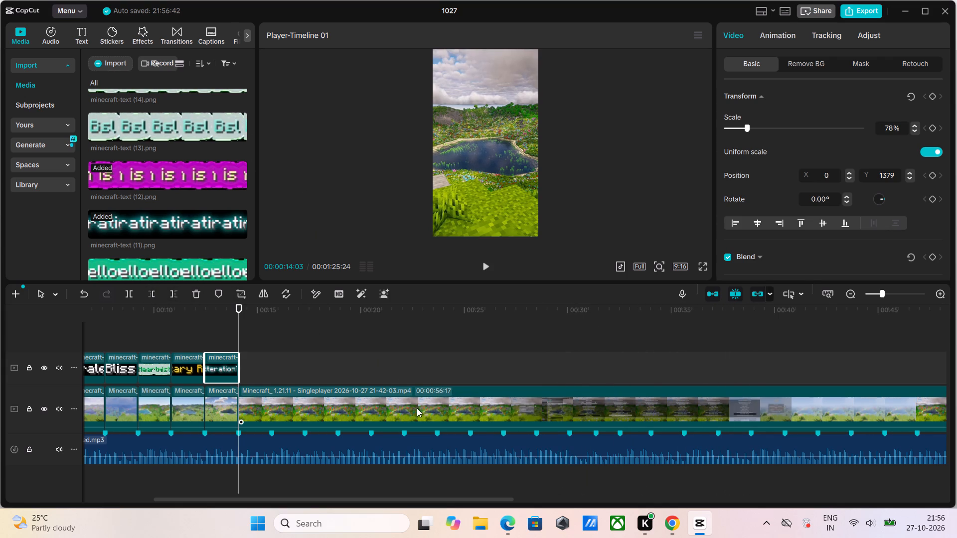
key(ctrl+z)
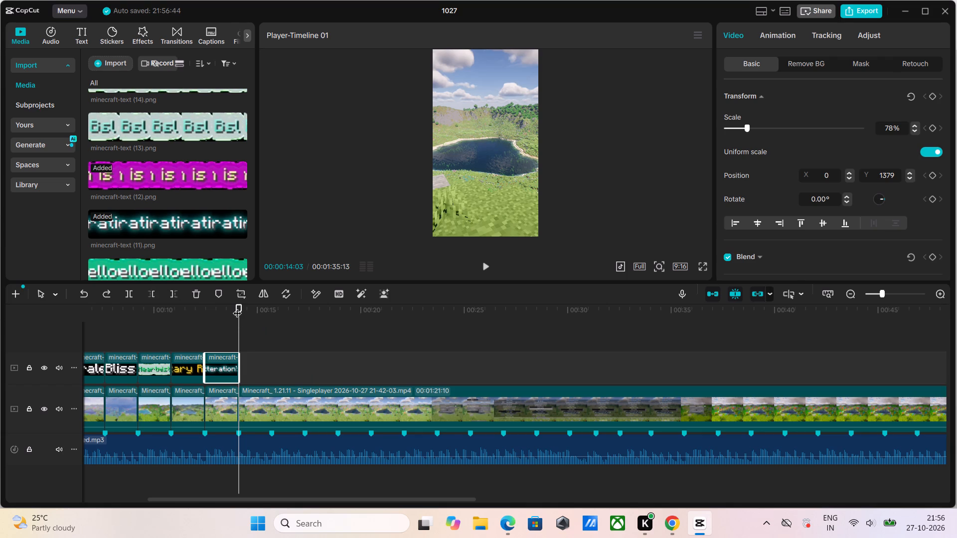
Split the footage at 00:00:38:26 and delete the section with the shader menu between the 00:00:14:03 cut and that point.
drag(238, 306, 748, 359)
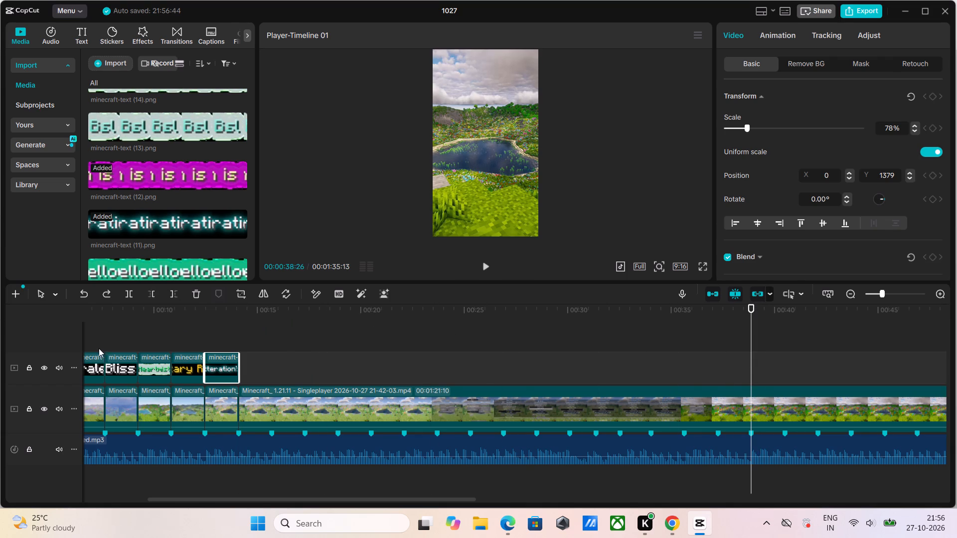
click(125, 292)
click(523, 416)
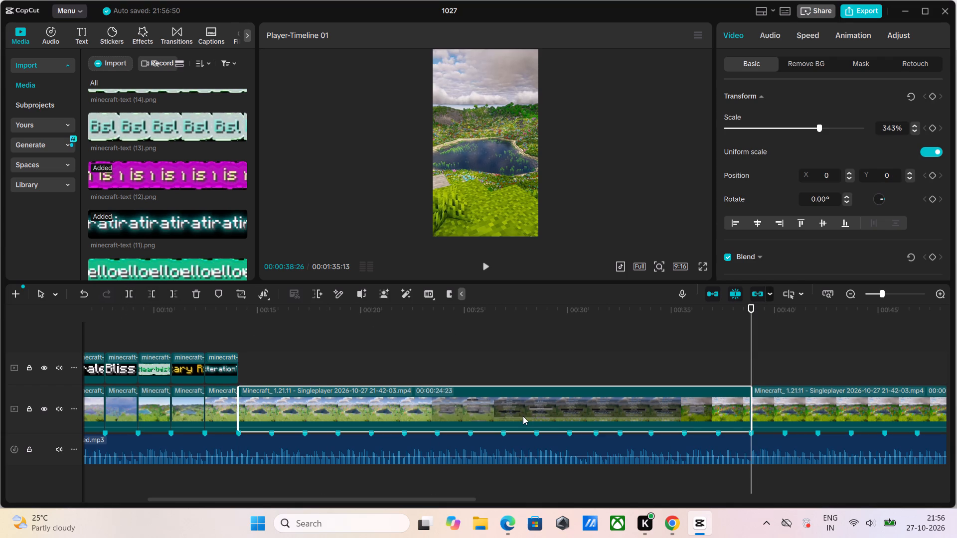
key(Delete)
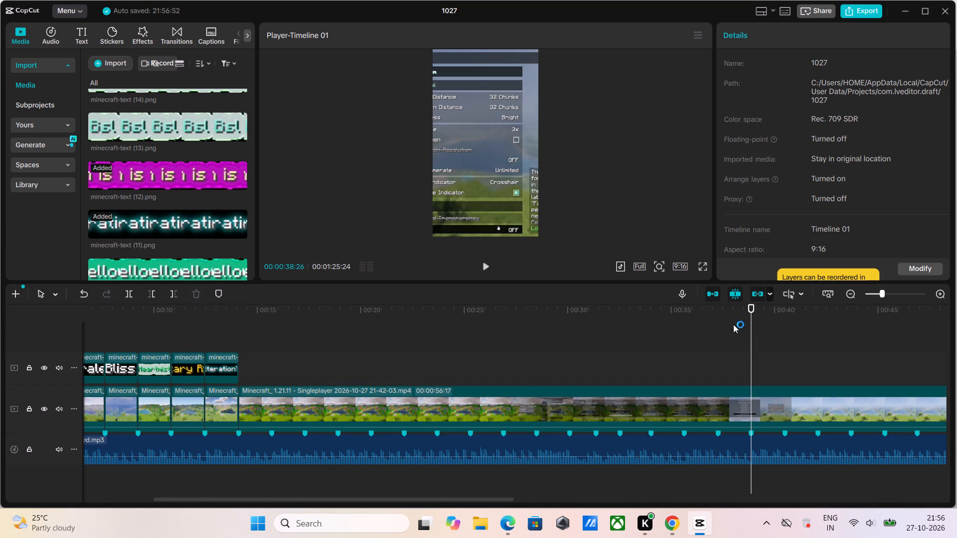
Split the remaining long footage clip on the beat marker at 00:00:15:21.
drag(748, 308, 276, 425)
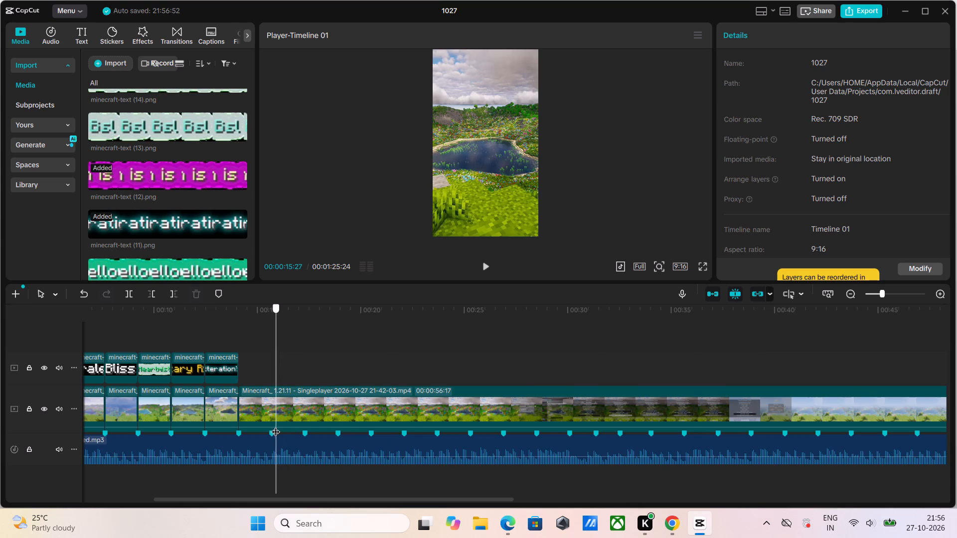
drag(276, 425, 274, 425)
click(131, 296)
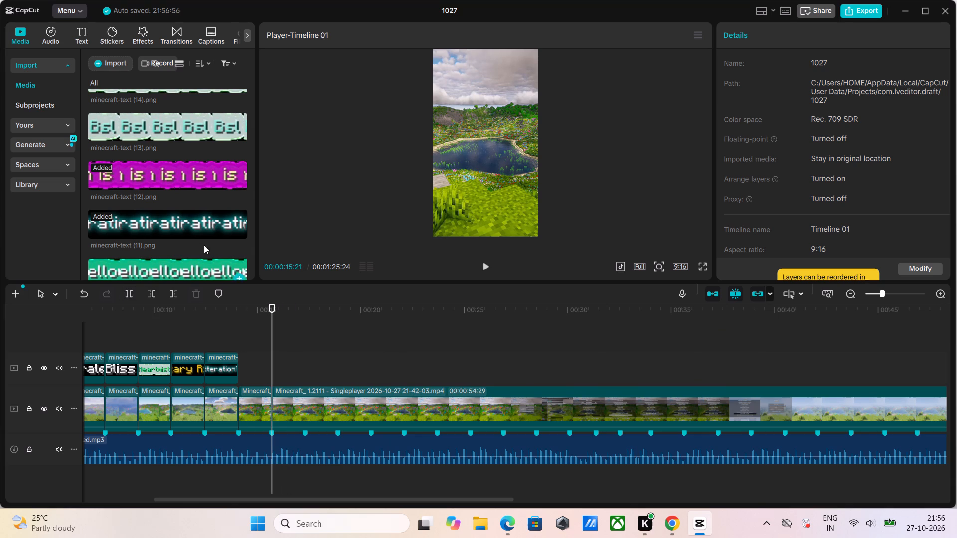
Place minecraft-text (7).png, the Photon image, directly after the ItterationT label and trim its end to the footage cut at 00:00:15:21.
scroll(195, 233, down, 4)
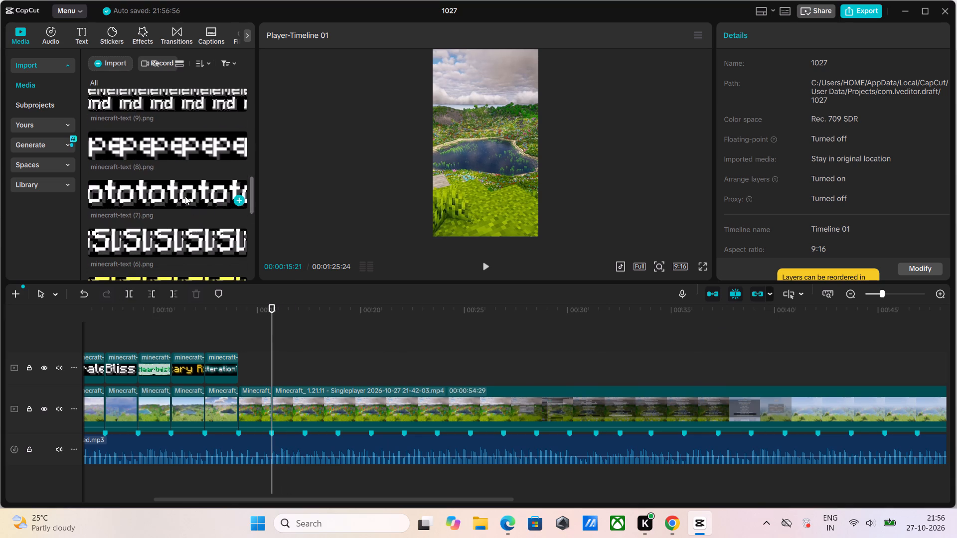
drag(182, 193, 243, 375)
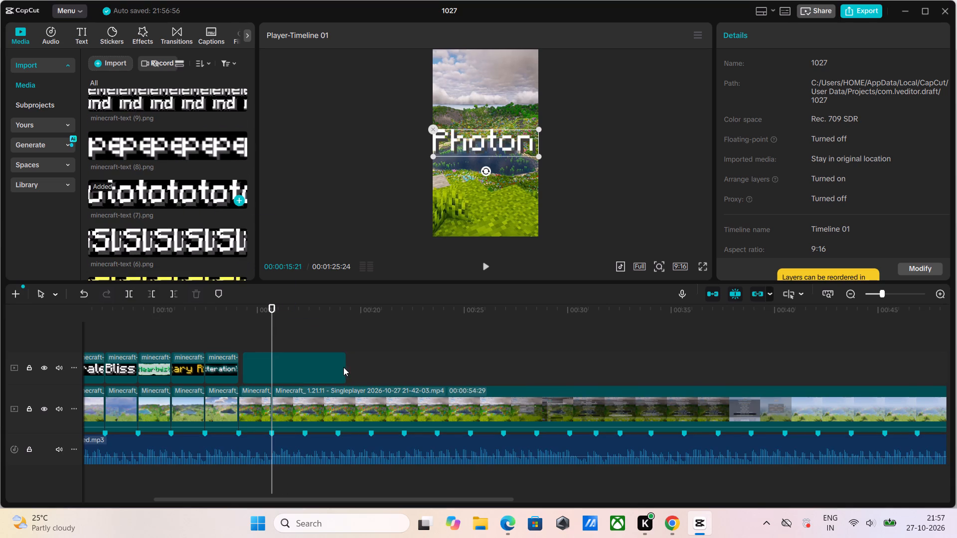
drag(323, 367, 318, 367)
drag(341, 369, 283, 371)
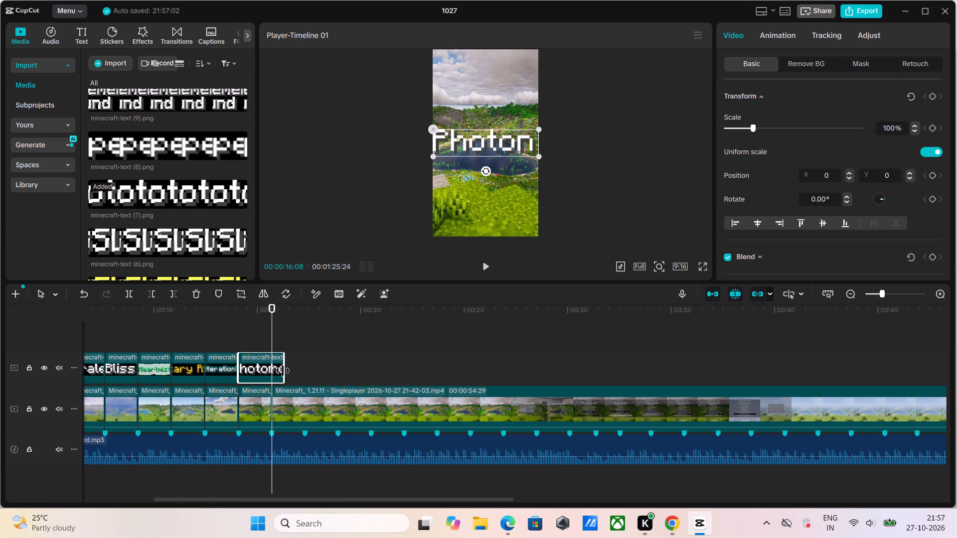
drag(283, 371, 273, 372)
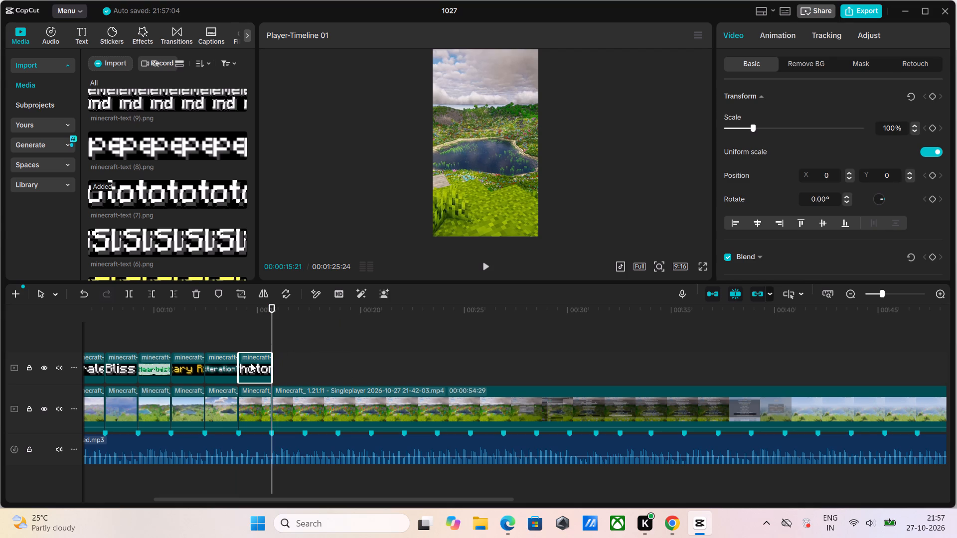
Scale the Photon label to 56% and move it up into the sky, centred at X 0, Y 1219.
drag(273, 313, 266, 319)
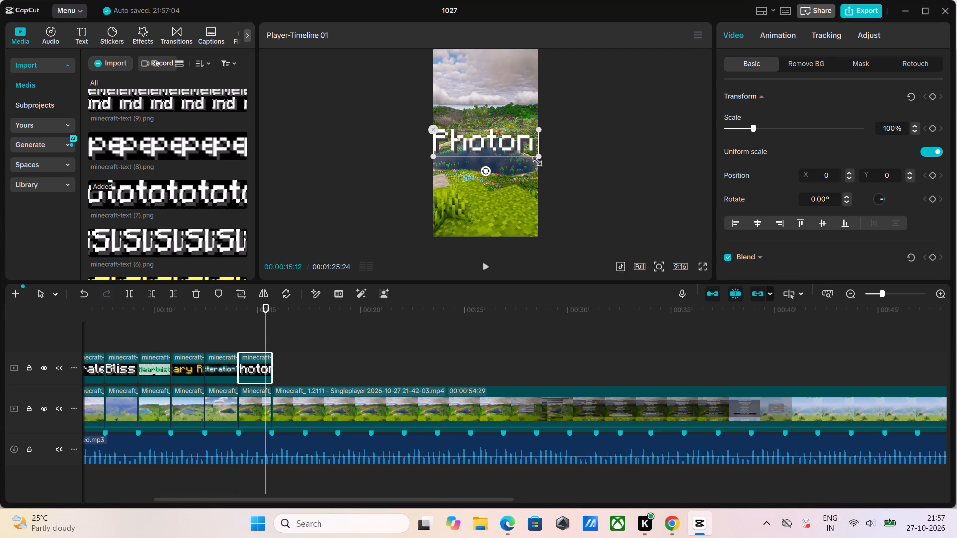
drag(536, 155, 497, 146)
drag(496, 145, 490, 102)
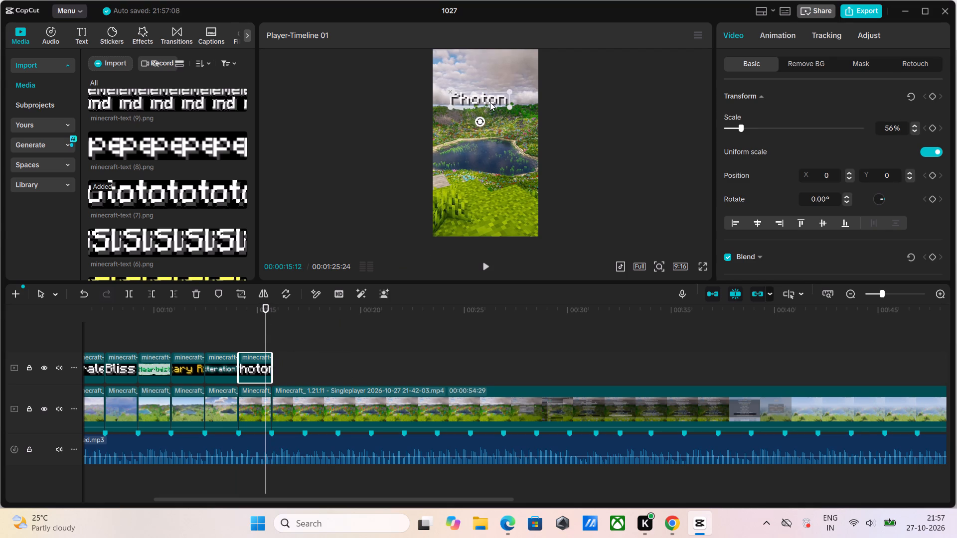
drag(490, 102, 495, 86)
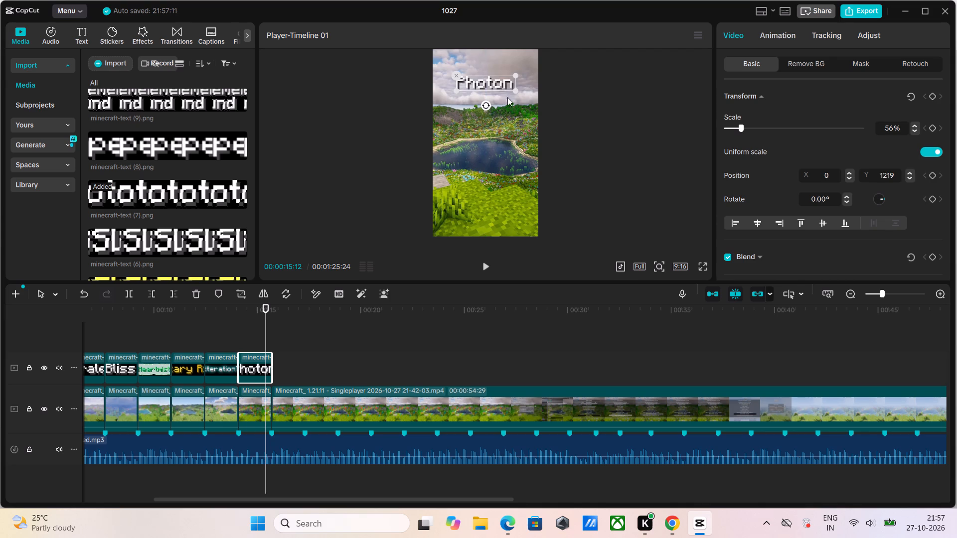
key(space)
key(space)
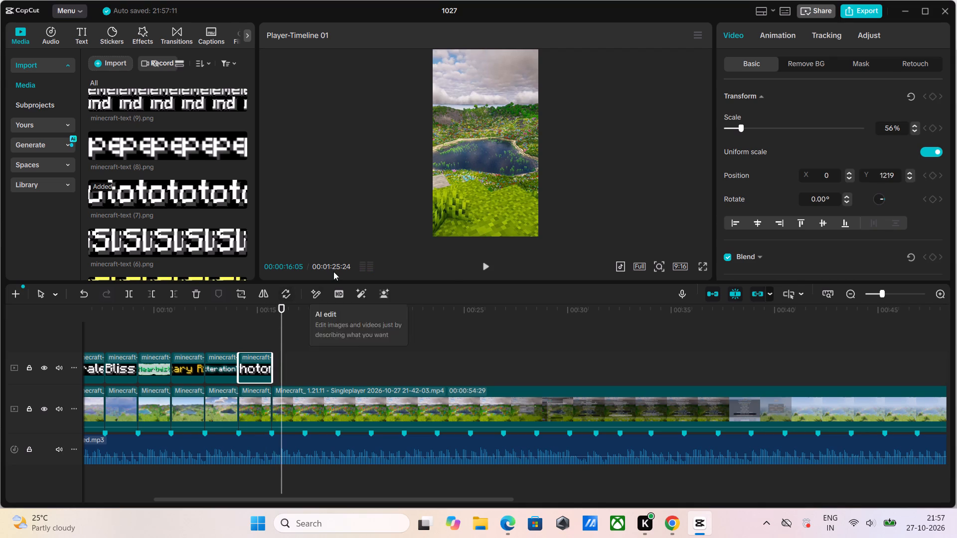
Play back the ItterationT and Photon sections and raise the Photon label to X 0, Y 1302.
drag(282, 307, 210, 331)
key(space)
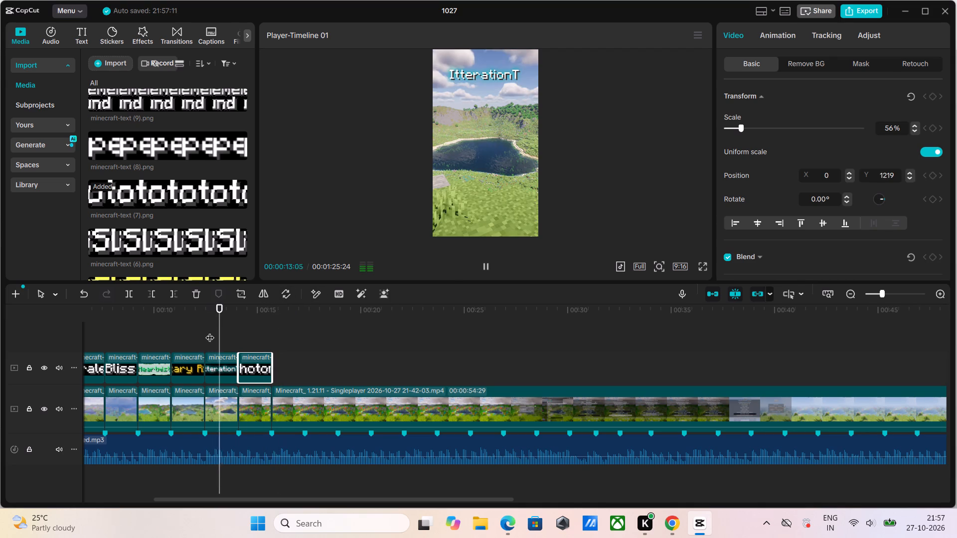
key(space)
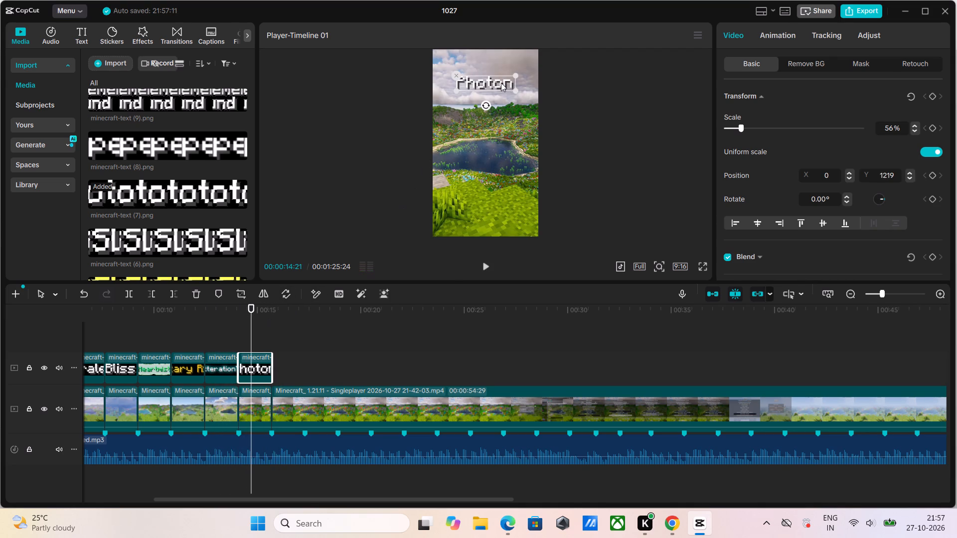
drag(501, 83, 501, 74)
drag(499, 84, 499, 76)
click(493, 86)
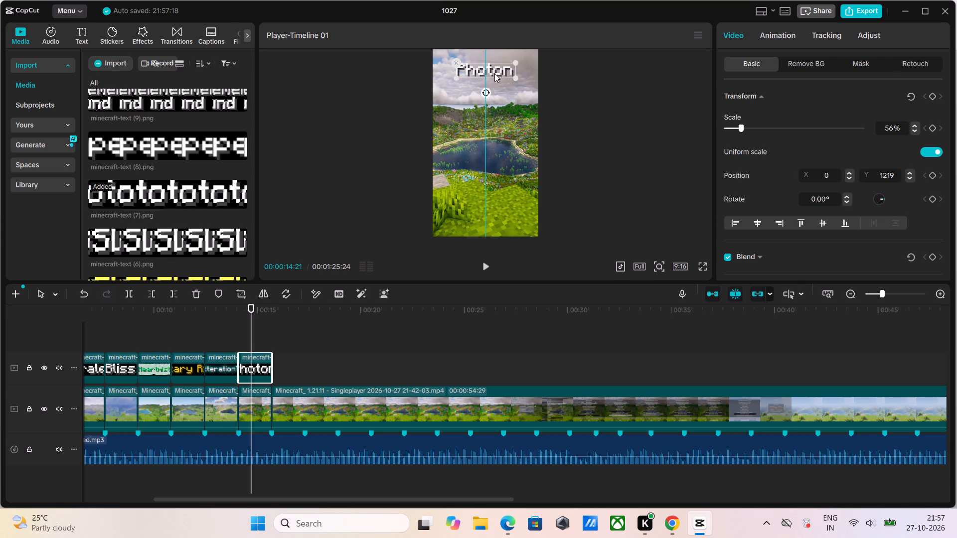
key(space)
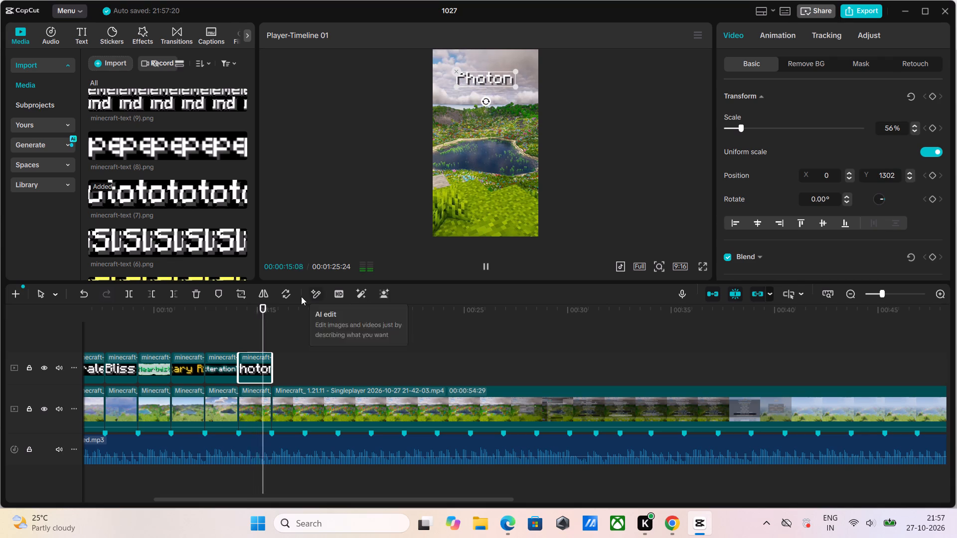
Split the footage at 00:00:45:10 and delete the section with the shader menu between the 00:00:15:21 cut and that point.
drag(281, 308, 585, 368)
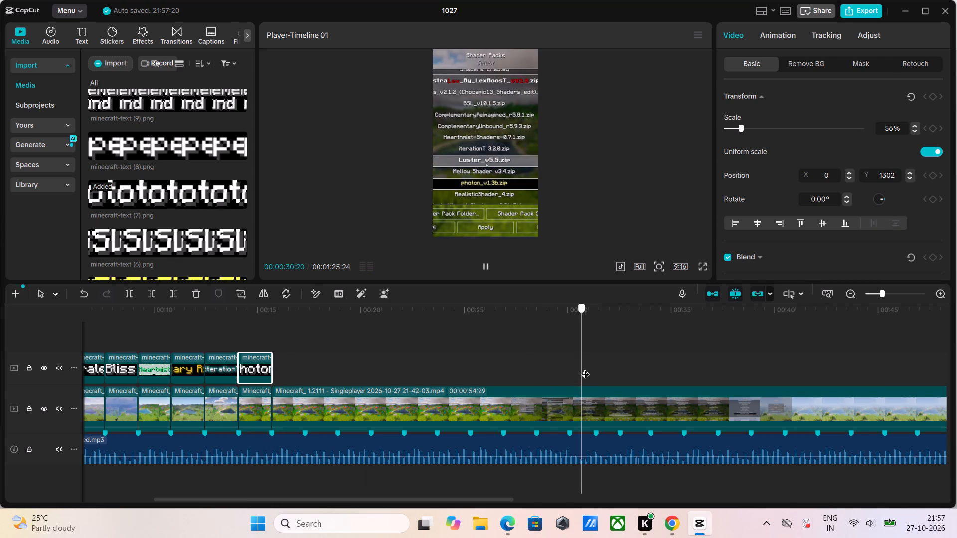
drag(585, 368, 636, 371)
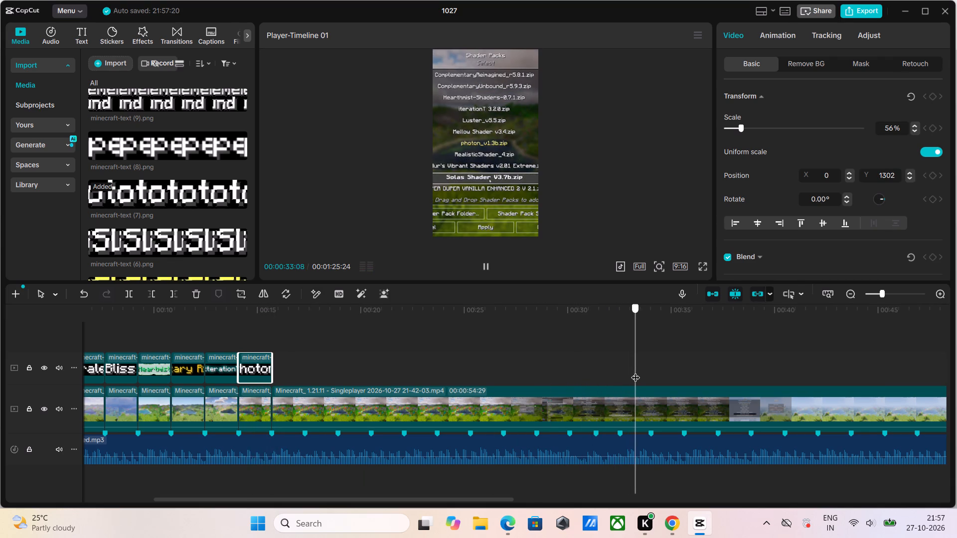
drag(636, 371, 694, 371)
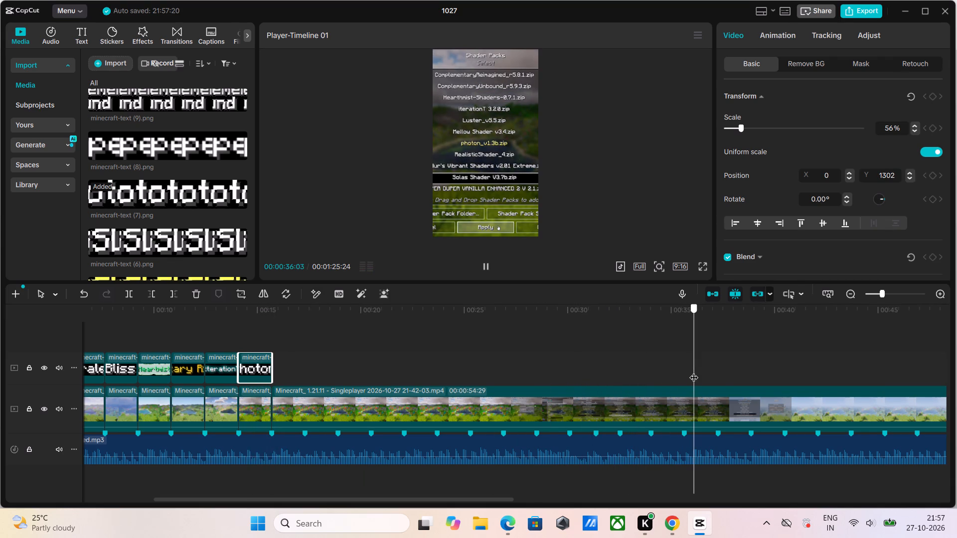
drag(694, 371, 851, 379)
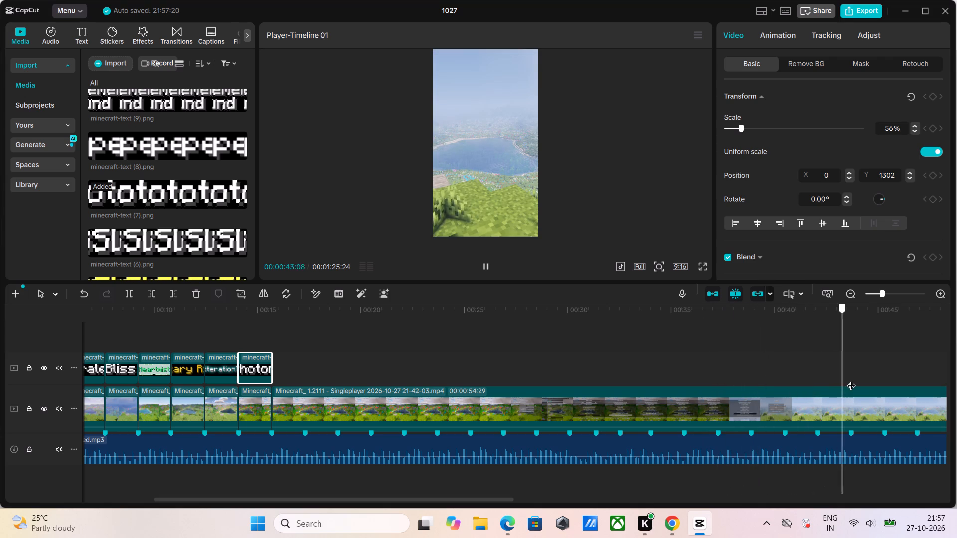
drag(851, 379, 882, 381)
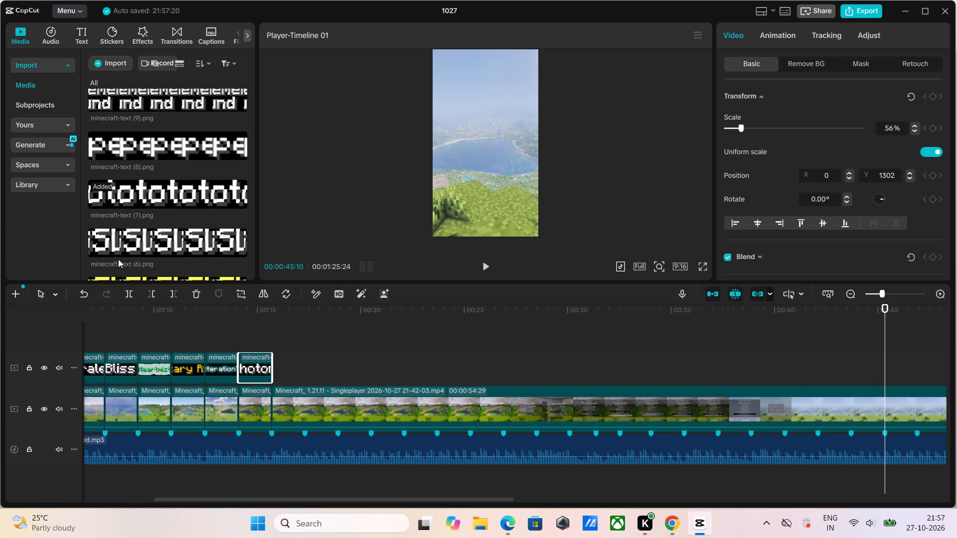
click(127, 289)
click(474, 412)
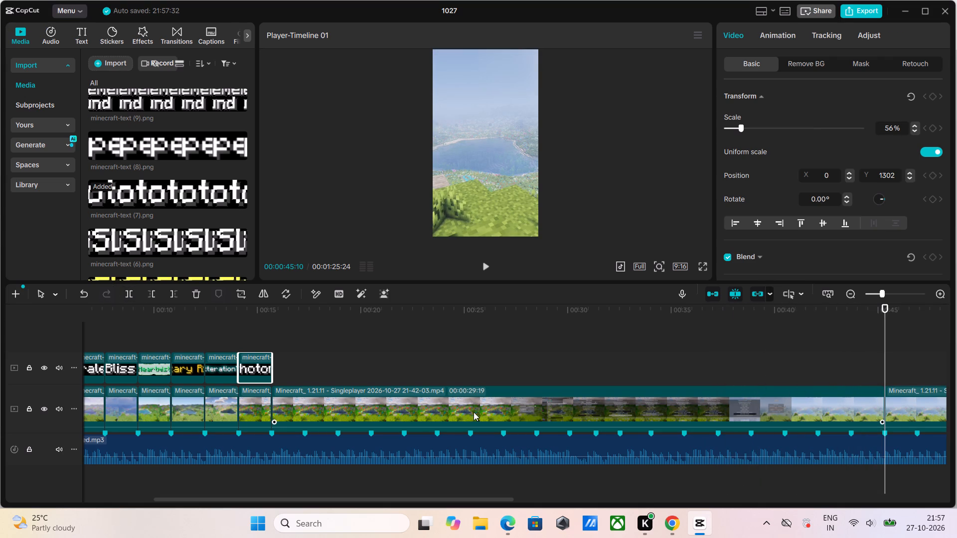
key(Delete)
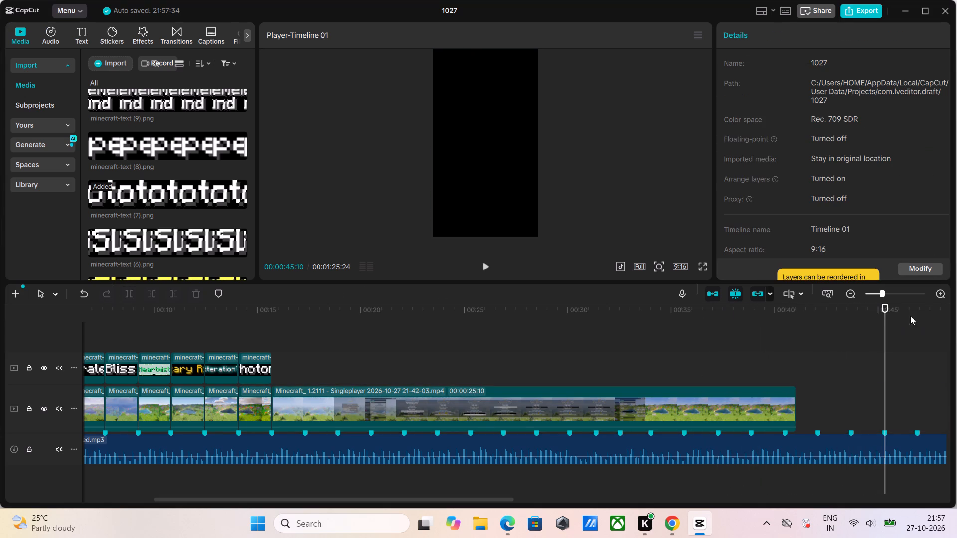
Split the remaining long footage clip on the beat marker at 00:00:17:09.
drag(876, 310, 312, 430)
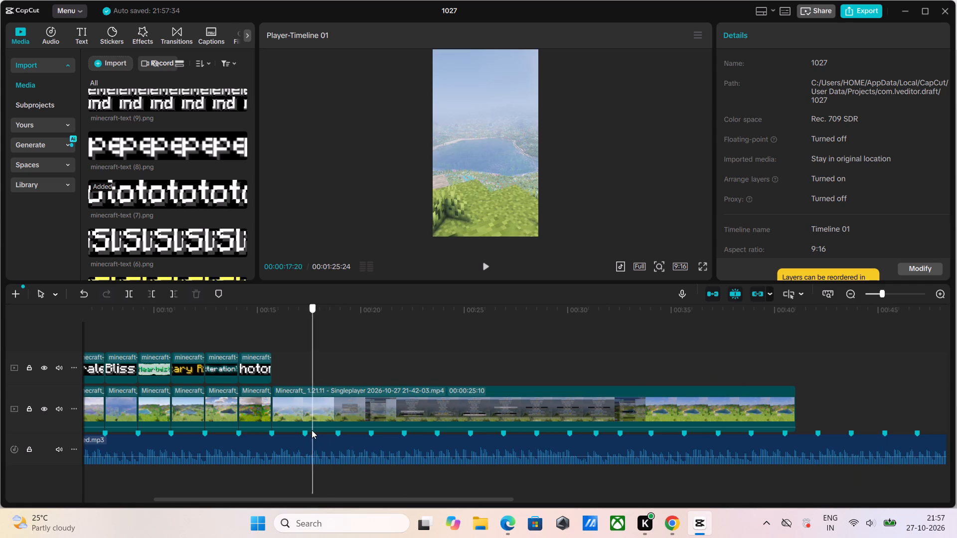
drag(312, 430, 308, 430)
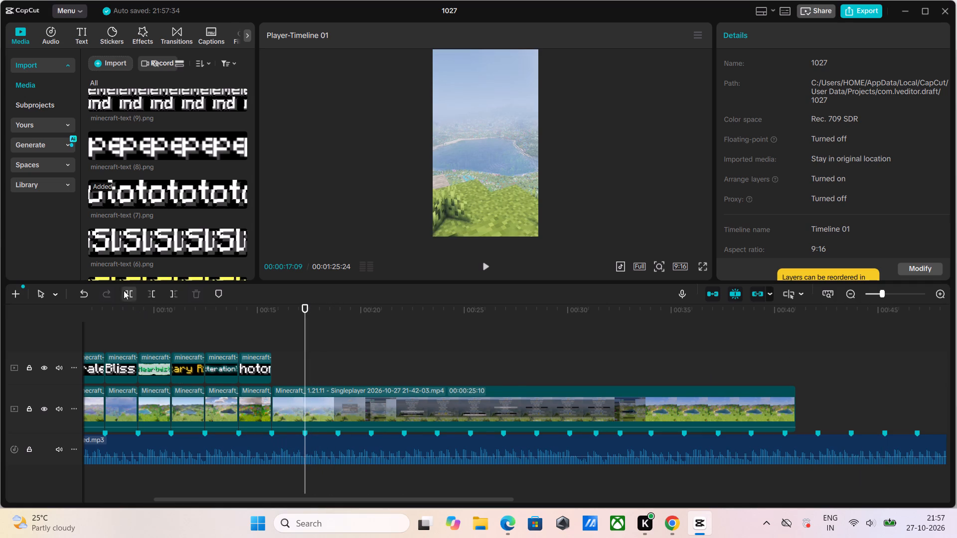
click(131, 293)
Place minecraft-text (3).png, the Solas image, directly after the Photon label and trim its end to the footage cut at 00:00:17:09.
scroll(148, 233, down, 3)
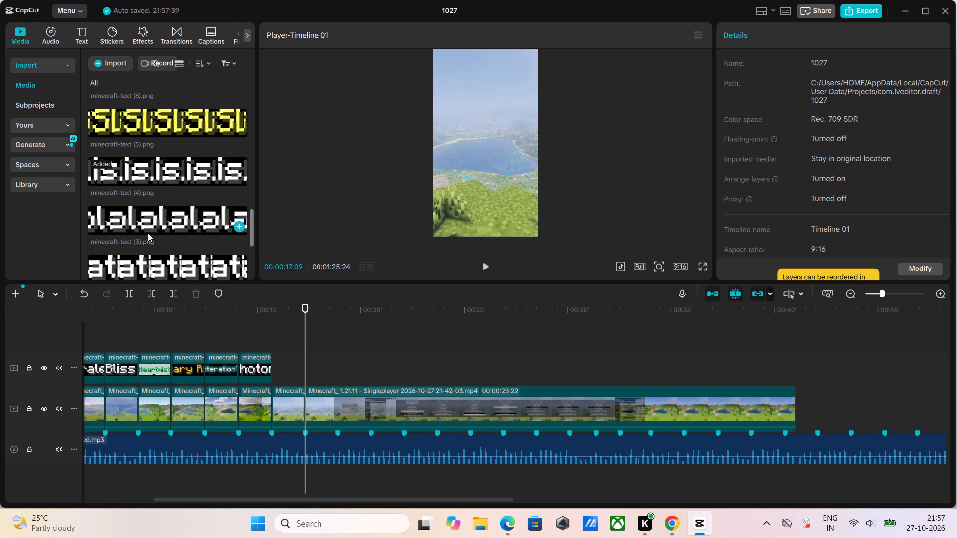
click(148, 233)
scroll(146, 224, up, 3)
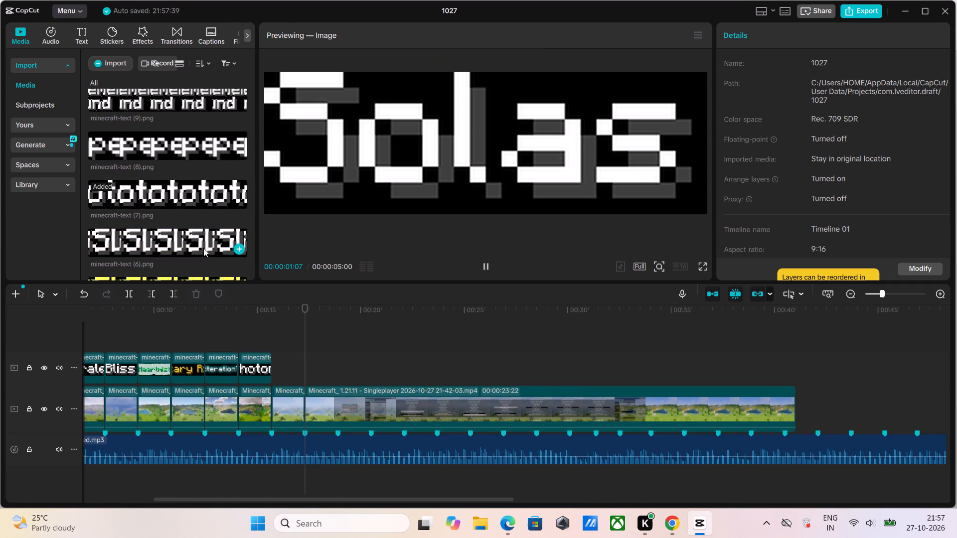
scroll(183, 240, down, 3)
drag(160, 218, 275, 369)
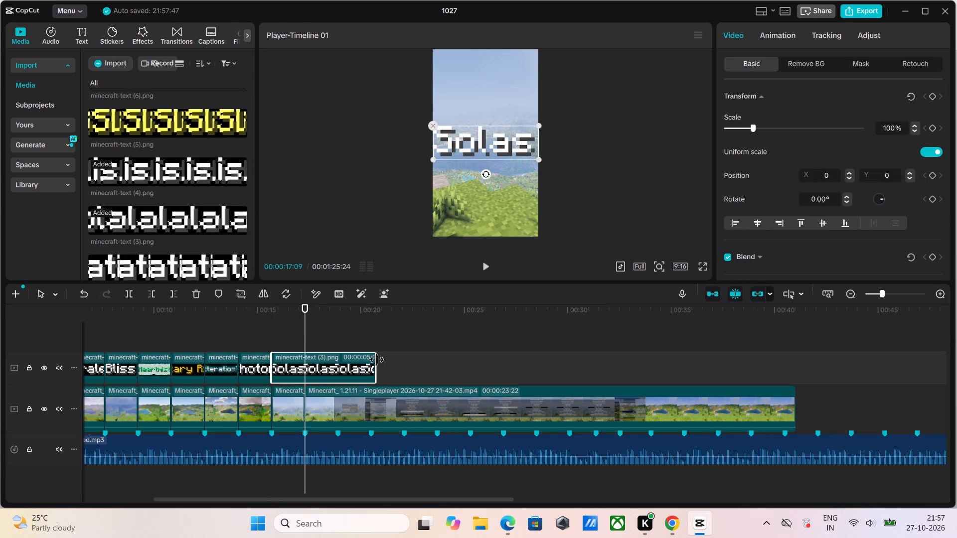
drag(375, 367, 299, 383)
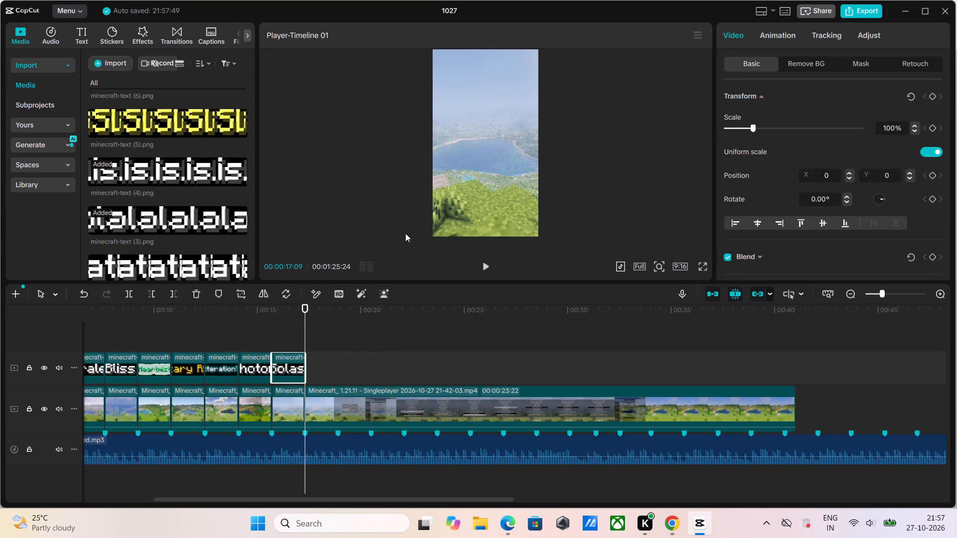
Scale the Solas label to 59% and move it up into the sky, centred at X 0, Y 1366.
drag(306, 308, 300, 311)
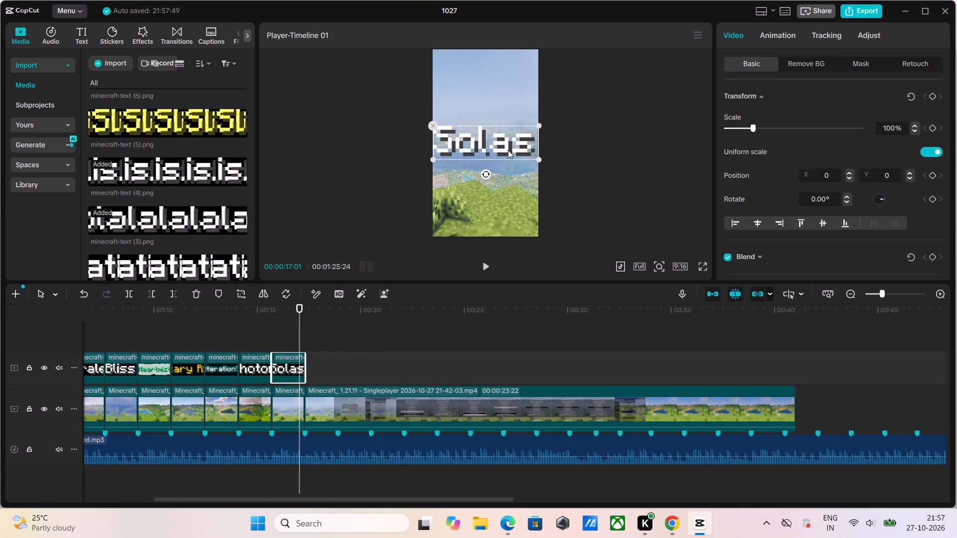
drag(505, 142, 503, 81)
drag(537, 97, 500, 87)
drag(496, 86, 496, 80)
drag(485, 88, 486, 82)
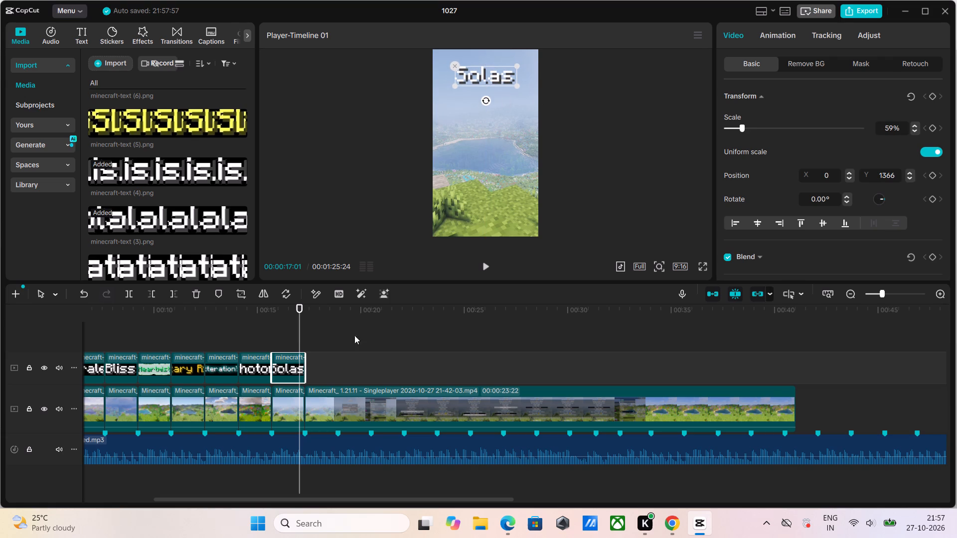
Split the footage at 00:00:35:19 and delete the section with the shader menu between the 00:00:17:09 cut and that point.
drag(296, 304, 399, 316)
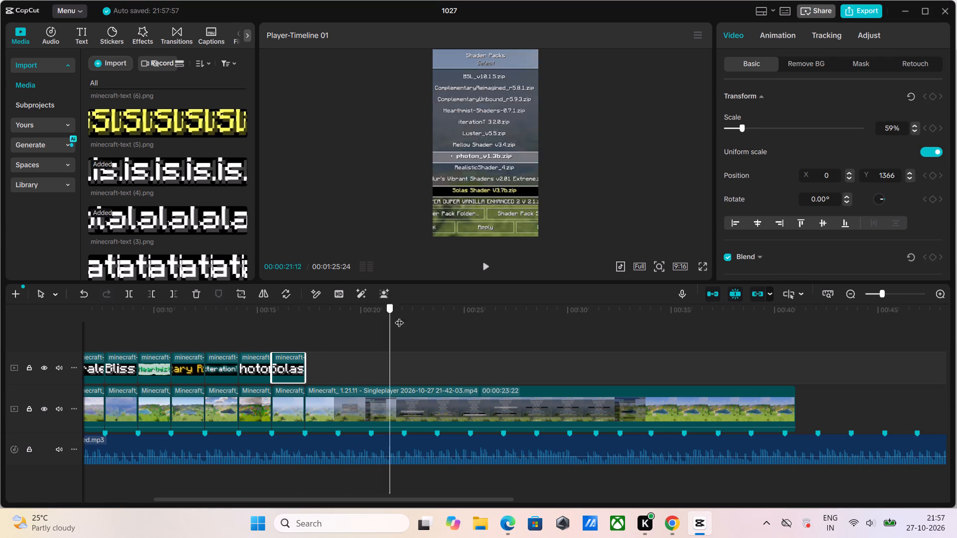
drag(399, 316, 531, 323)
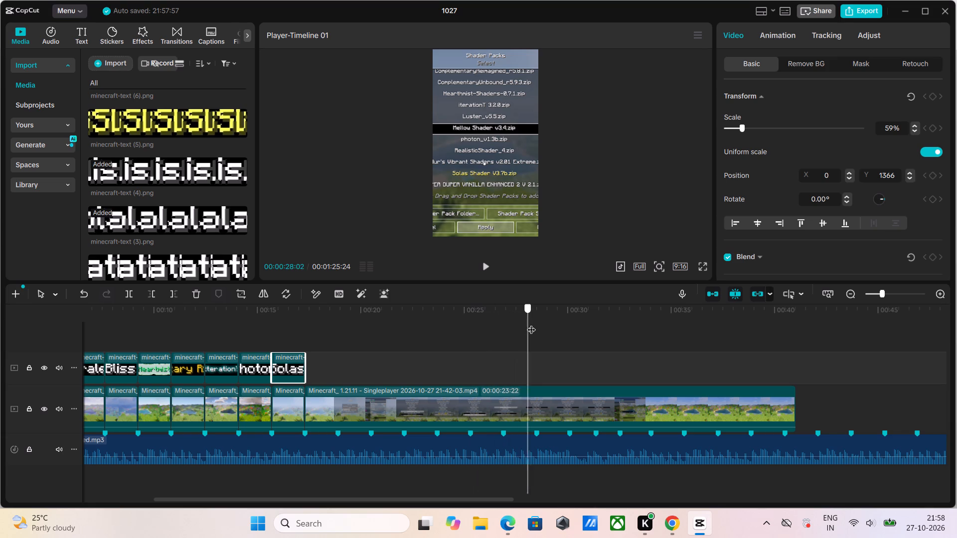
drag(531, 323, 671, 337)
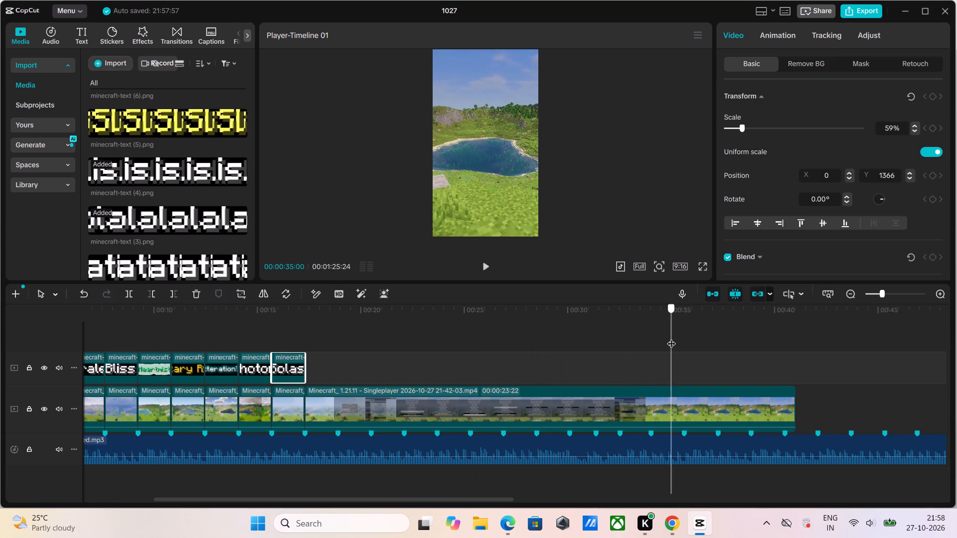
drag(671, 337, 683, 338)
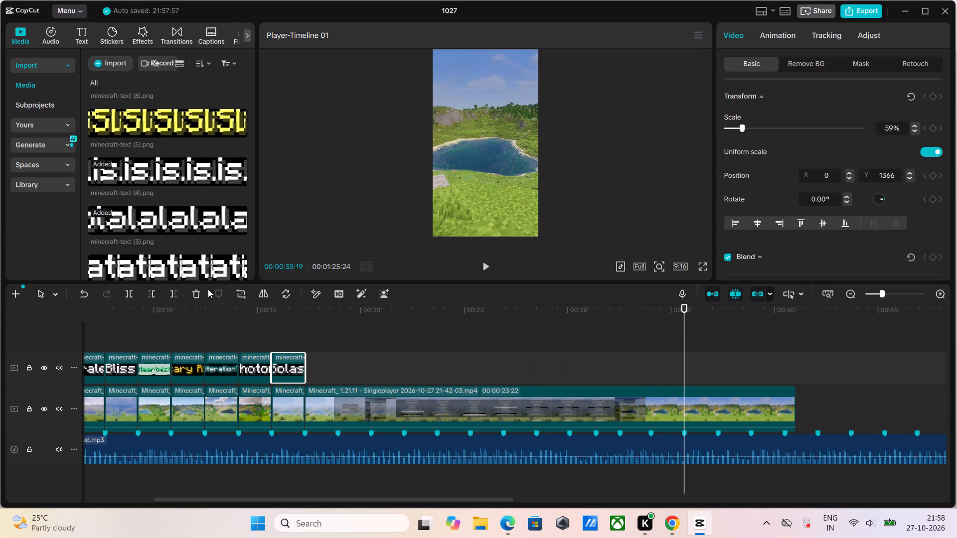
click(134, 296)
click(519, 400)
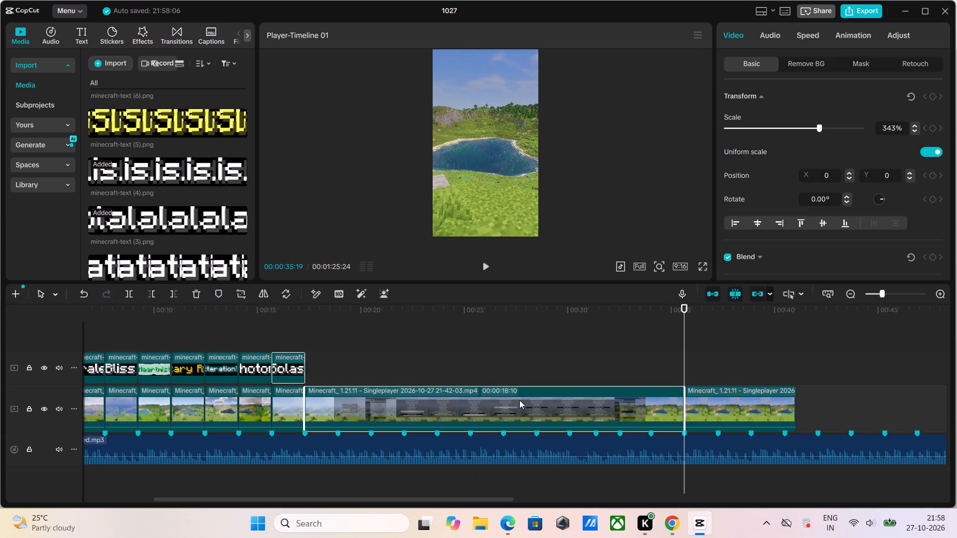
key(Delete)
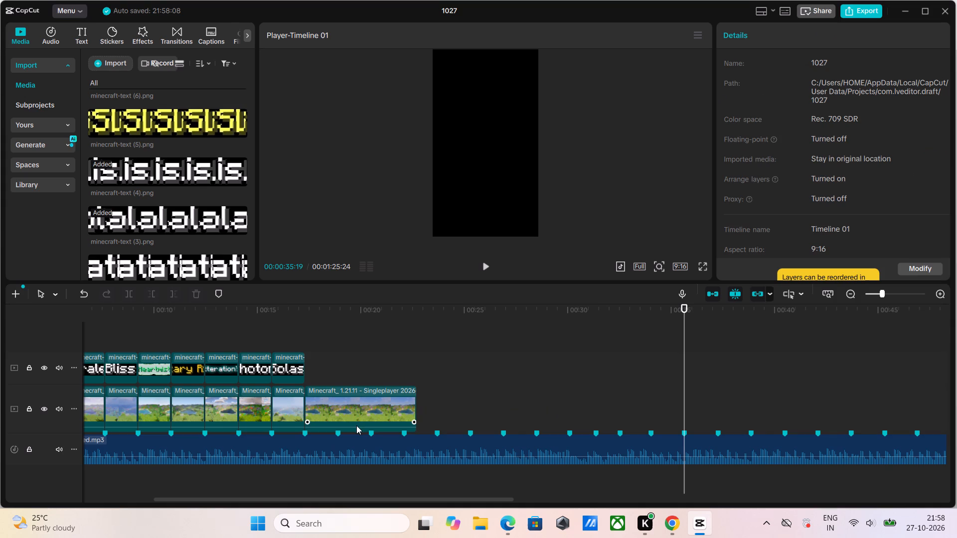
Trim the end of the last footage clip back to the beat marker at 00:00:18:27.
click(359, 408)
drag(419, 405, 418, 405)
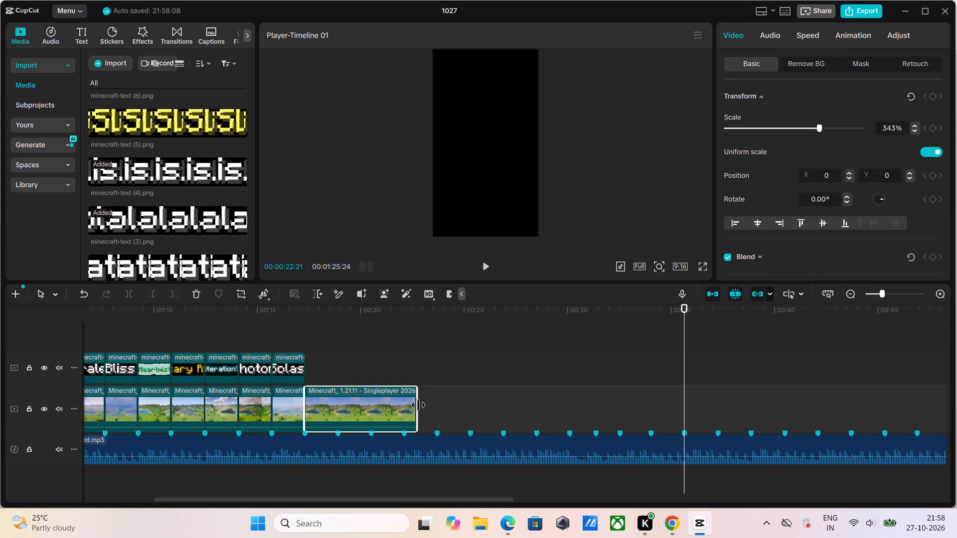
drag(418, 405, 340, 429)
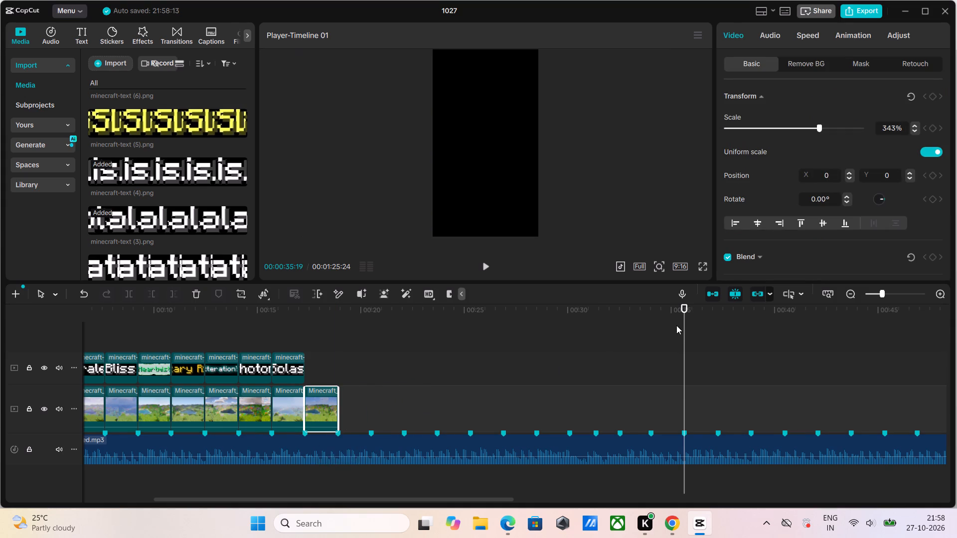
Split the Sleeping City Slowed music at the end of the footage, 00:00:18:27, and delete the part after it.
drag(683, 305, 342, 405)
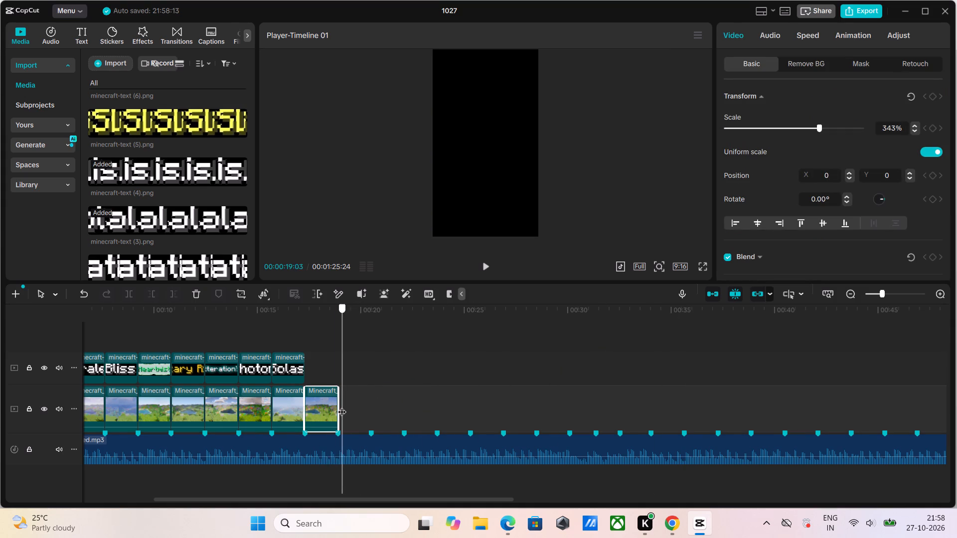
drag(342, 405, 341, 405)
click(366, 448)
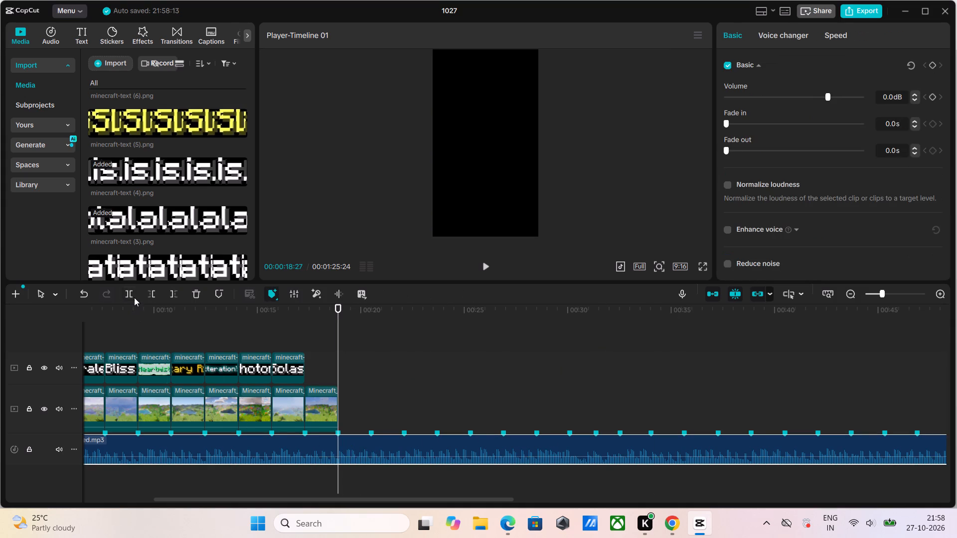
click(134, 294)
key(Delete)
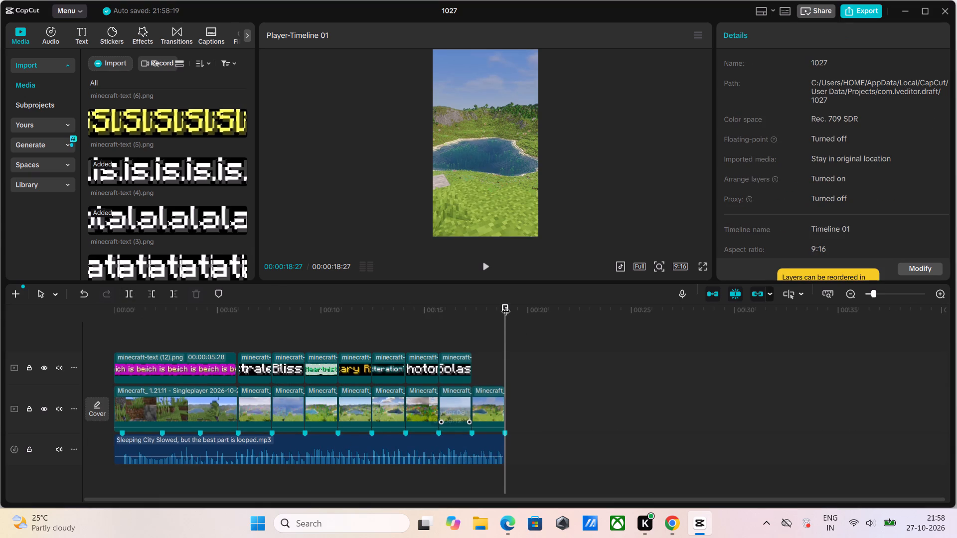
Look through the imported text images and preview candidates for the unlabelled final footage clip.
drag(506, 305, 473, 324)
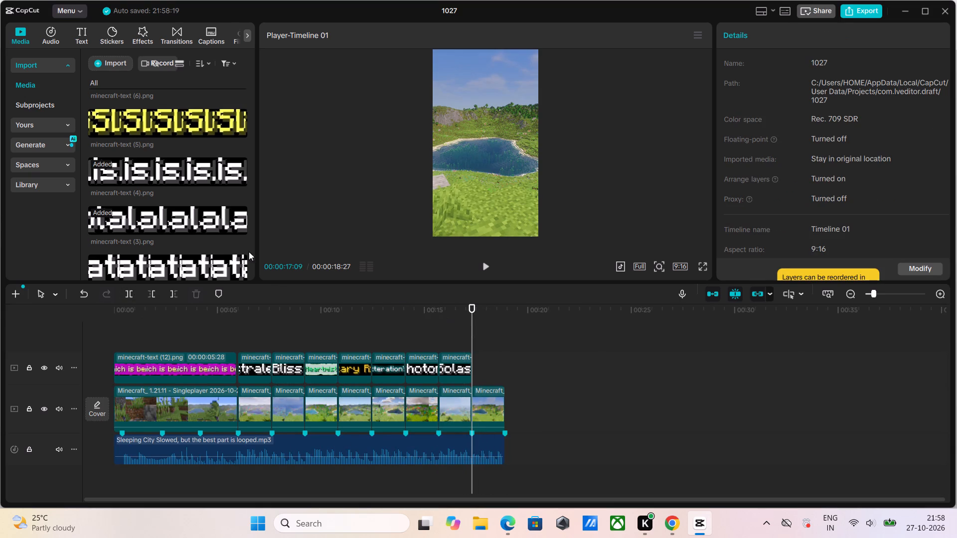
scroll(148, 202, down, 8)
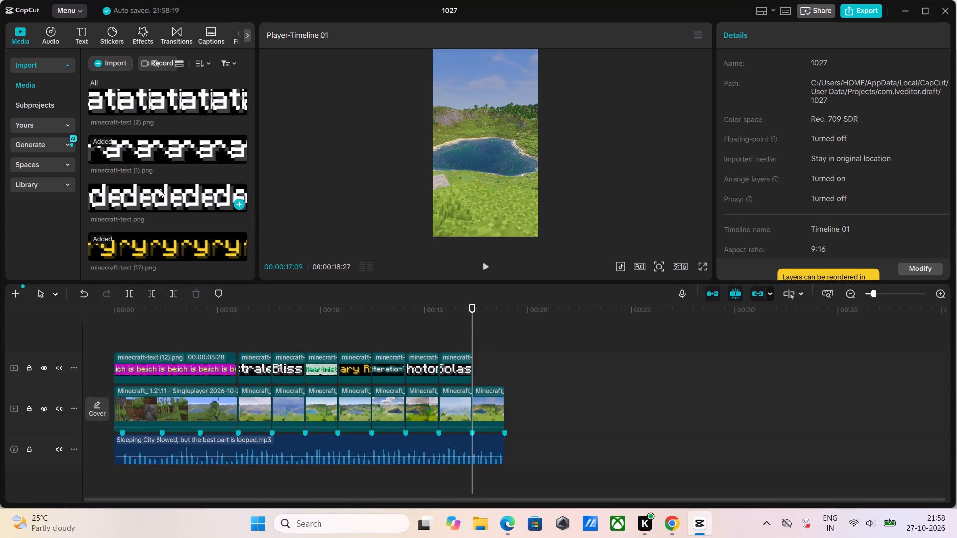
click(159, 185)
scroll(156, 203, down, 6)
scroll(160, 226, up, 3)
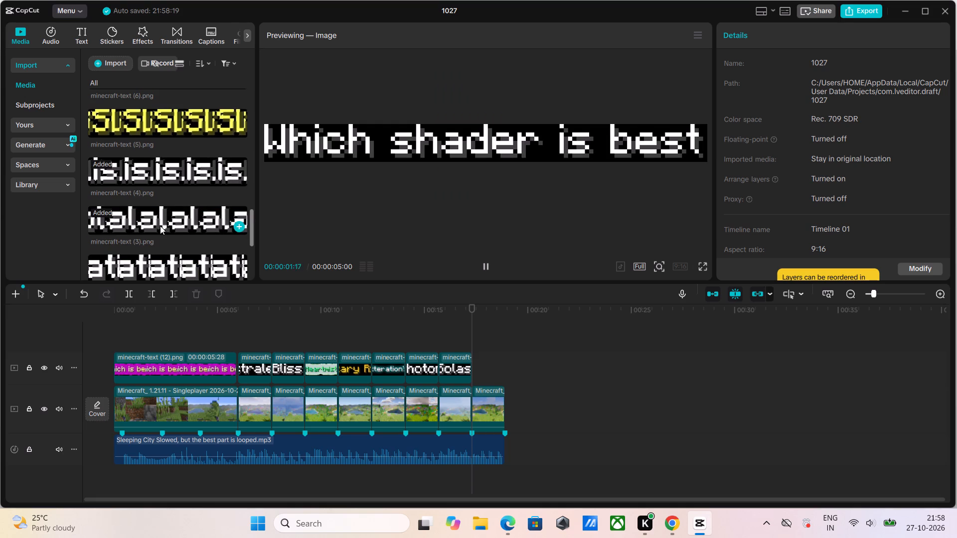
click(160, 223)
scroll(160, 217, up, 1)
click(160, 217)
scroll(161, 222, up, 2)
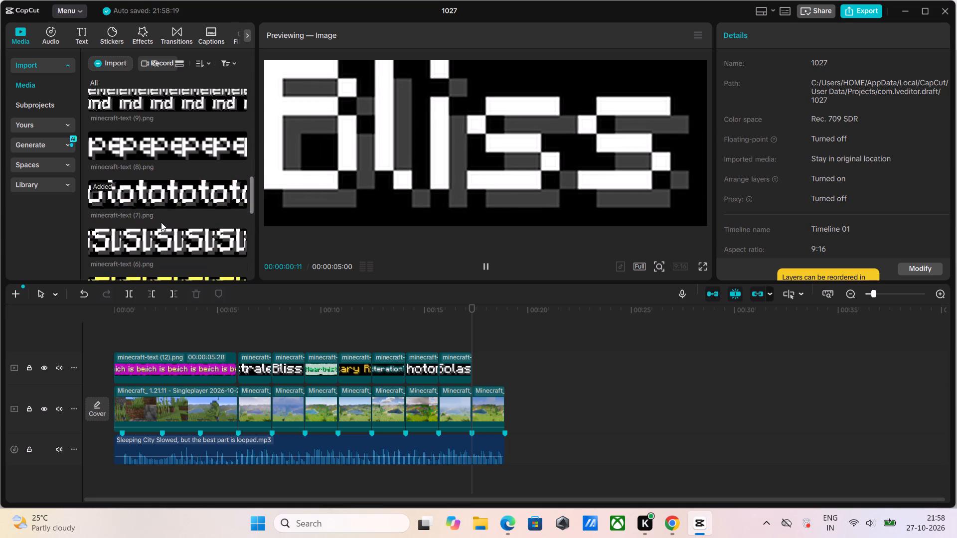
click(165, 203)
scroll(161, 213, up, 2)
click(162, 213)
scroll(164, 209, up, 1)
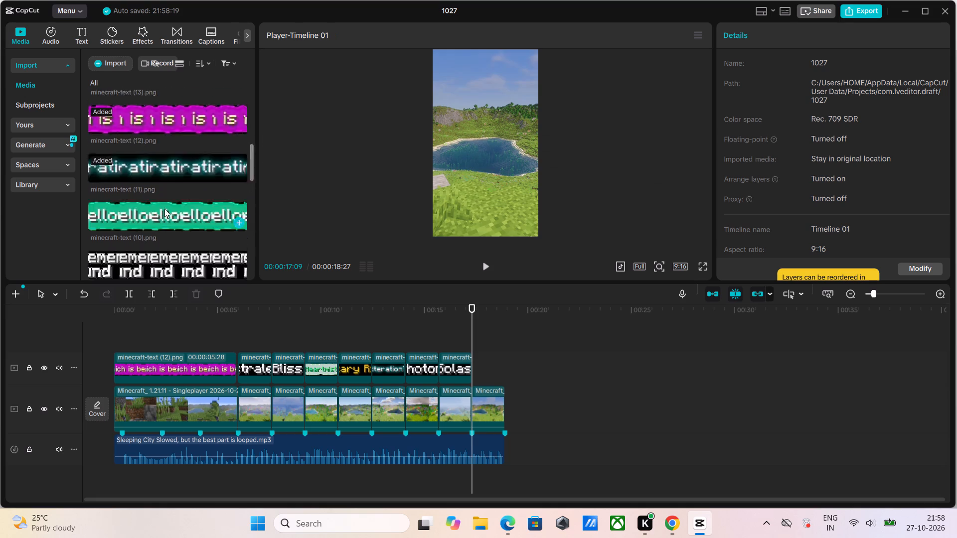
scroll(164, 209, up, 2)
click(166, 194)
scroll(164, 196, up, 2)
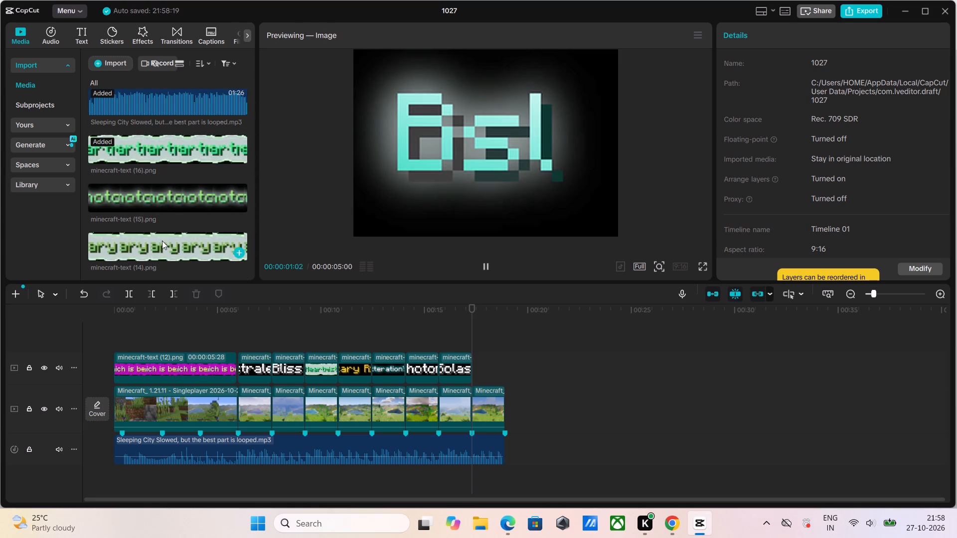
click(162, 241)
click(165, 209)
click(173, 251)
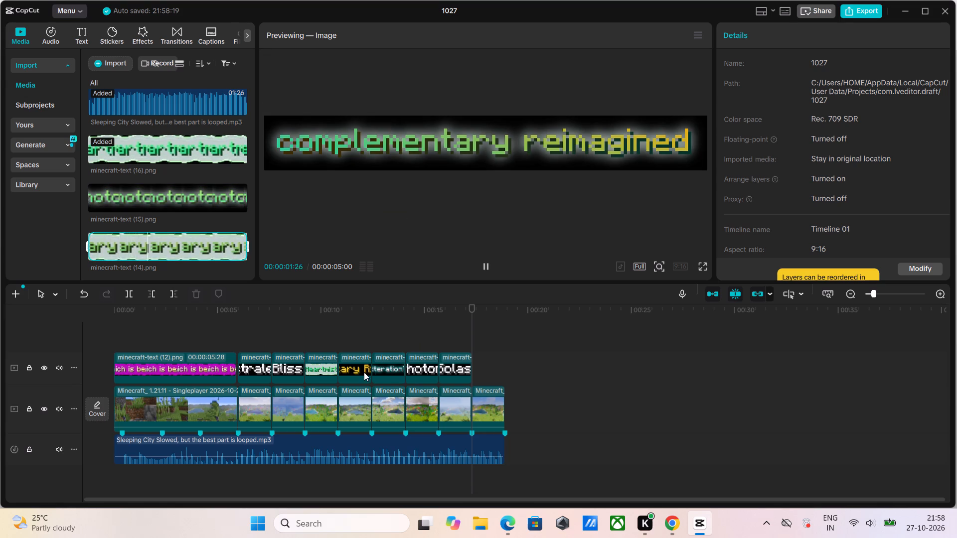
Delete the gold Complementary Reigmagined label above the fifth footage clip.
click(353, 372)
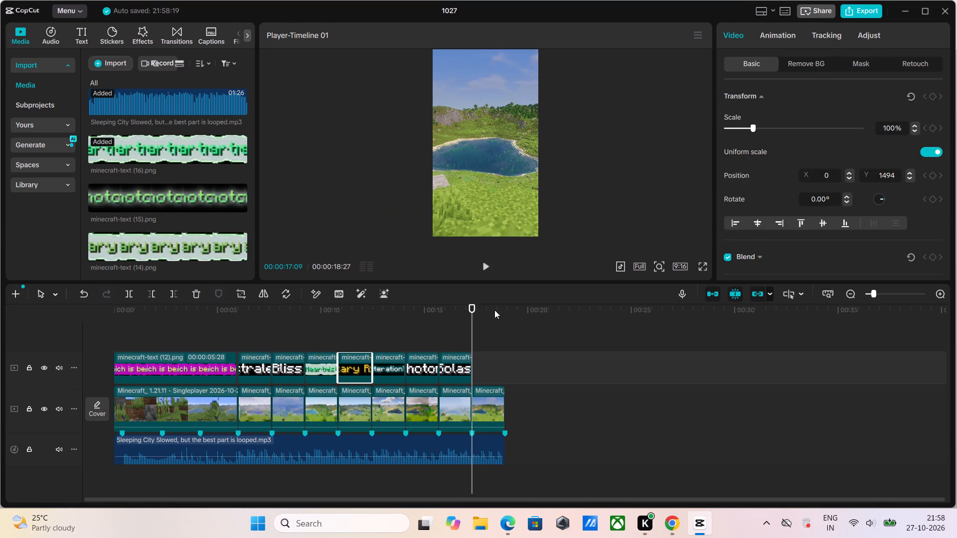
drag(470, 310, 356, 337)
key(Delete)
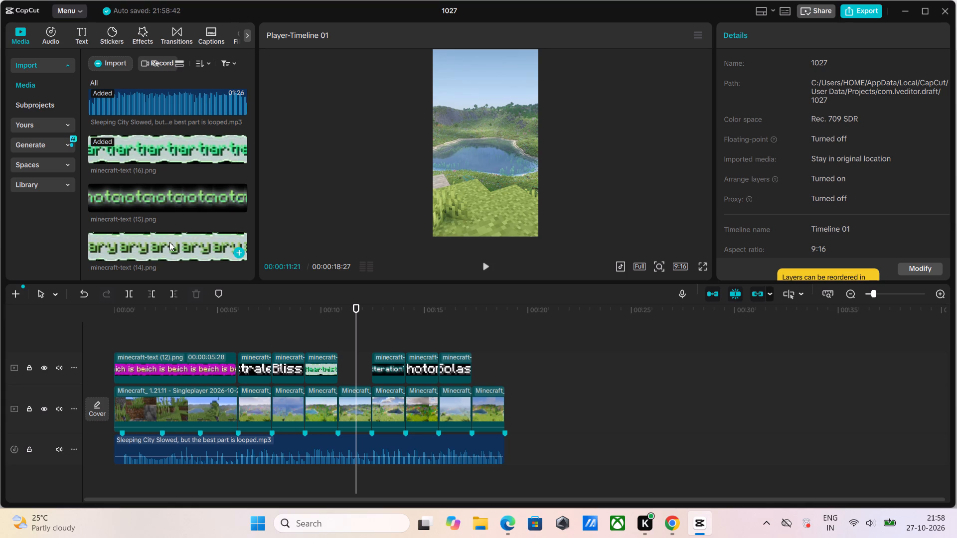
Add minecraft-text (14).png in the emptied label slot, trimmed to the footage clip below and placed on the existing label track.
click(169, 242)
drag(167, 245, 281, 326)
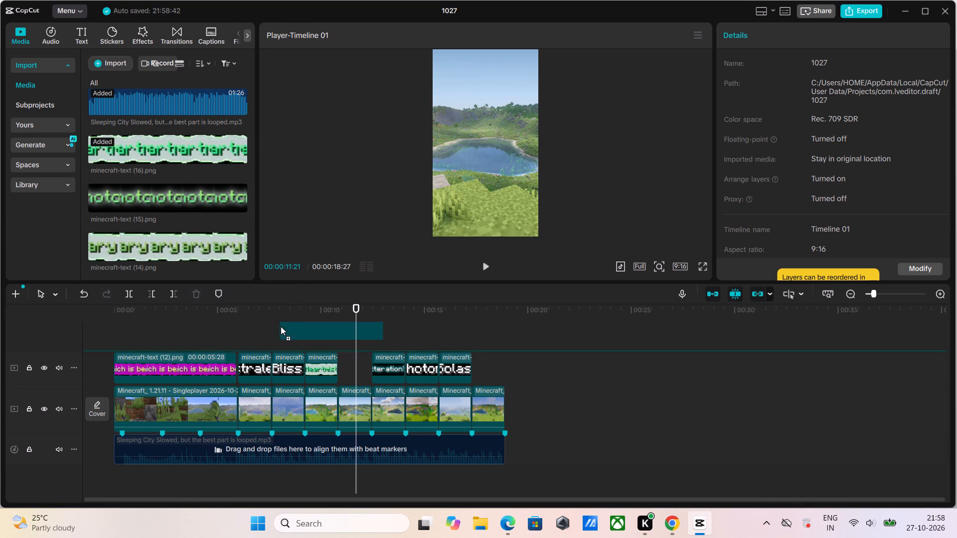
drag(281, 326, 341, 361)
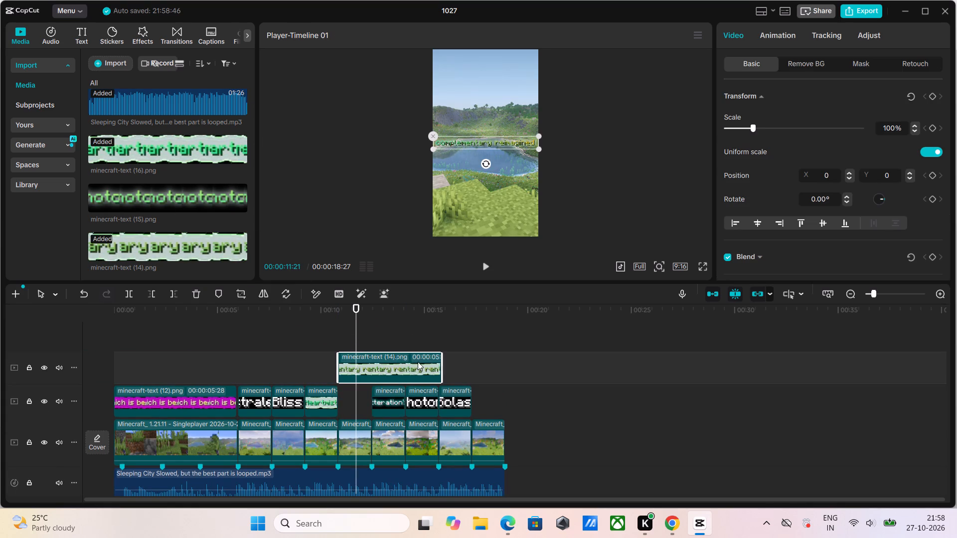
drag(440, 366, 373, 373)
drag(363, 369, 365, 379)
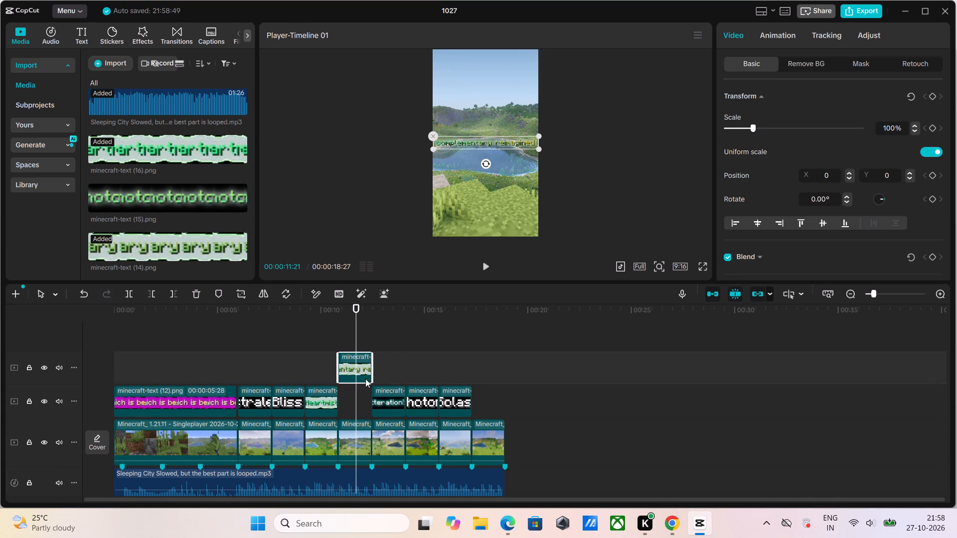
drag(365, 379, 364, 399)
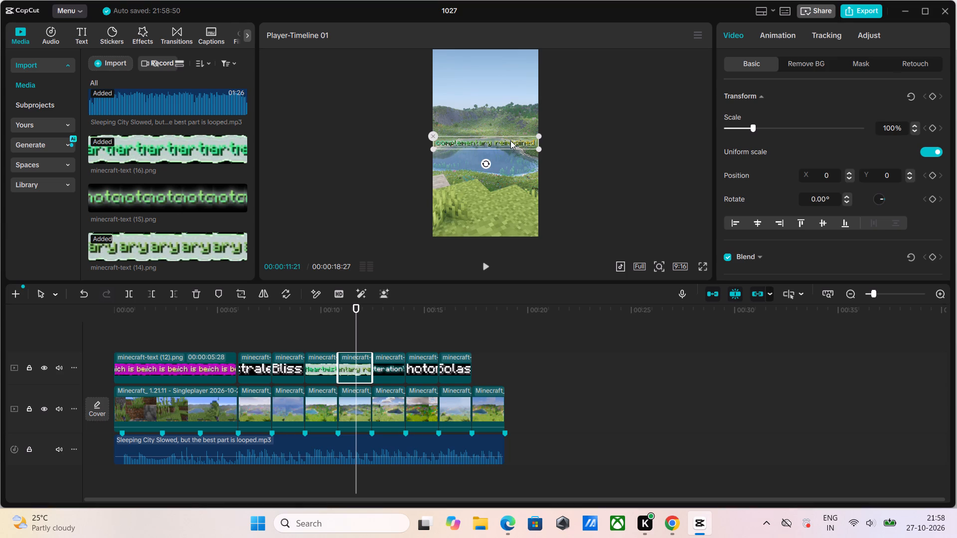
Move the complementary reimagined label up into the sky, centred at X 0, Y 1564.
drag(507, 144, 503, 68)
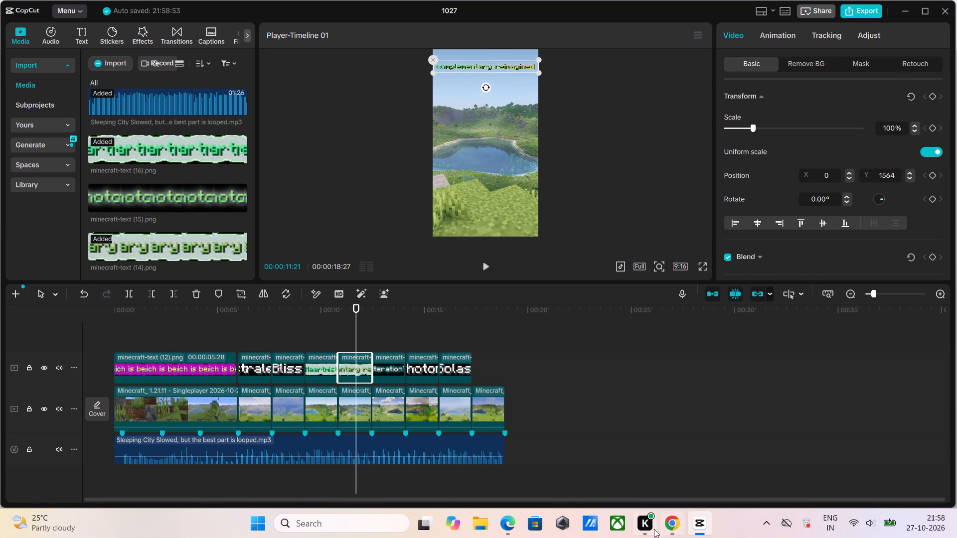
Switch to the Minecraft Font Generator in Chrome and replace the text with Mellow.
click(672, 524)
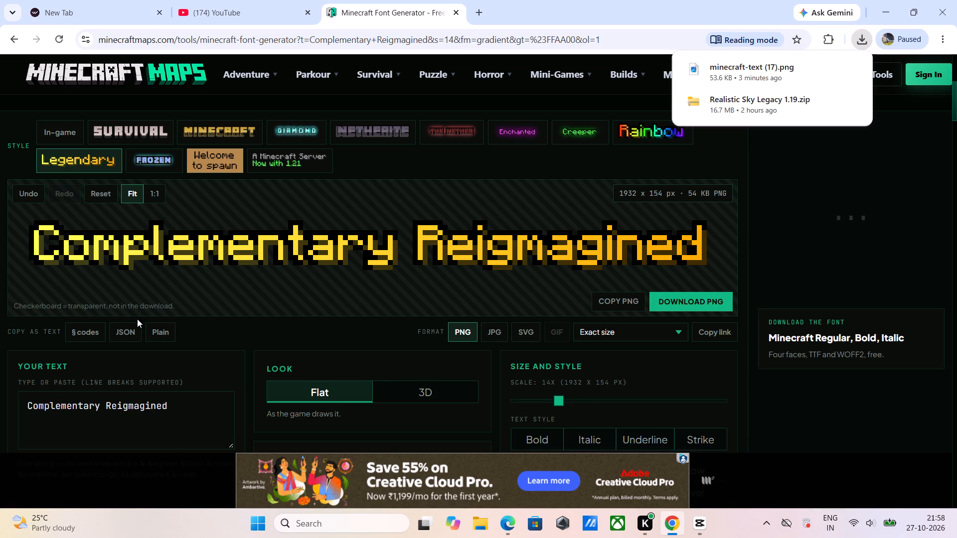
click(172, 408)
key(BackSpace)
key(BackSpace)
key(BackSpace)
key(BackSpace)
key(BackSpace)
key(BackSpace)
key(BackSpace)
key(BackSpace)
key(BackSpace)
key(BackSpace)
key(BackSpace)
key(BackSpace)
key(BackSpace)
key(BackSpace)
key(BackSpace)
key(BackSpace)
key(BackSpace)
key(BackSpace)
key(BackSpace)
key(BackSpace)
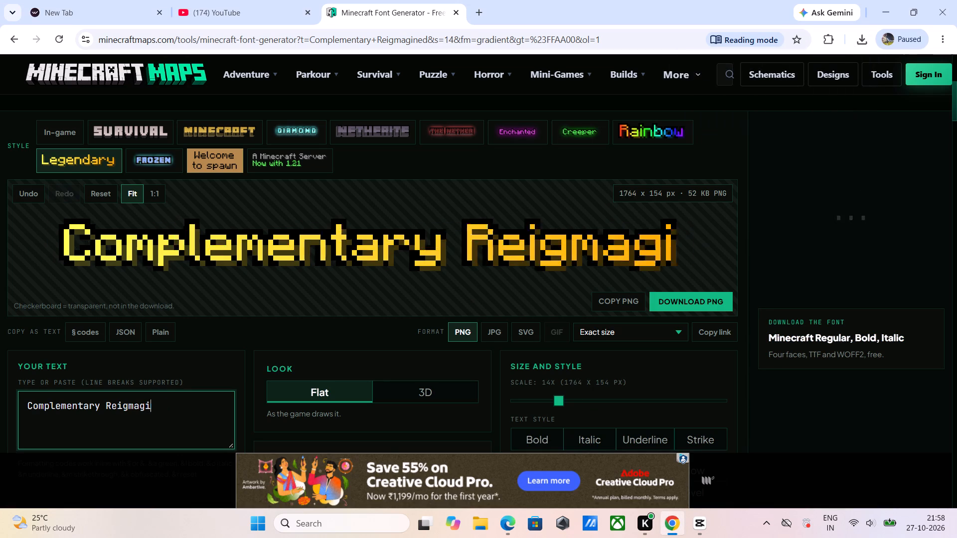
text(Mellow)
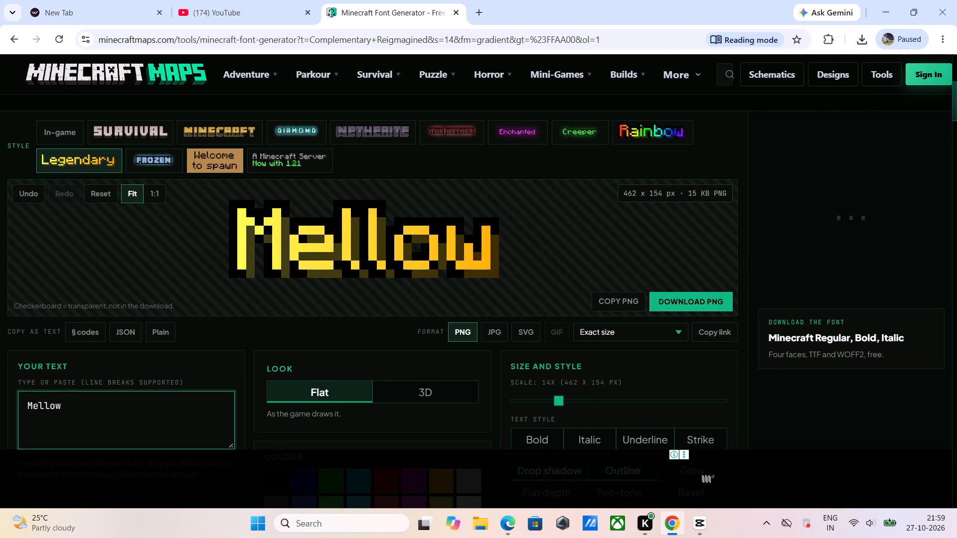
Colour the Mellow text with a gradient from dark aqua #00AAAA to a pale beige-grey #DBD4C7.
scroll(487, 379, down, 5)
scroll(489, 378, up, 2)
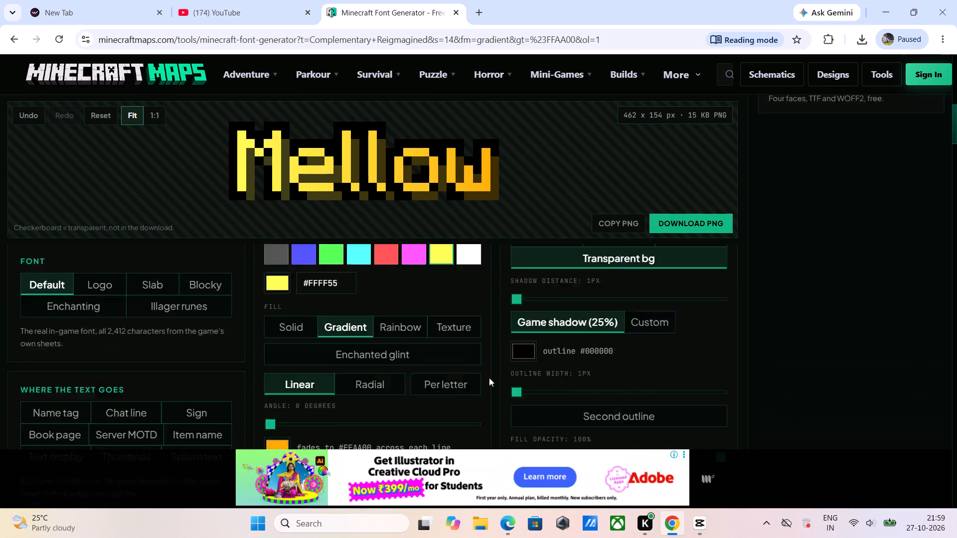
scroll(489, 378, up, 1)
click(441, 379)
click(438, 361)
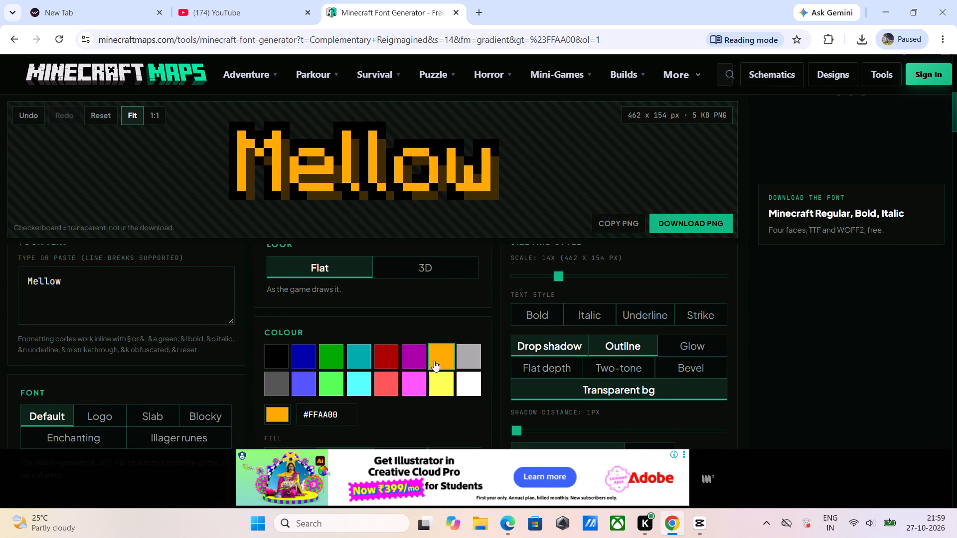
click(391, 362)
click(367, 369)
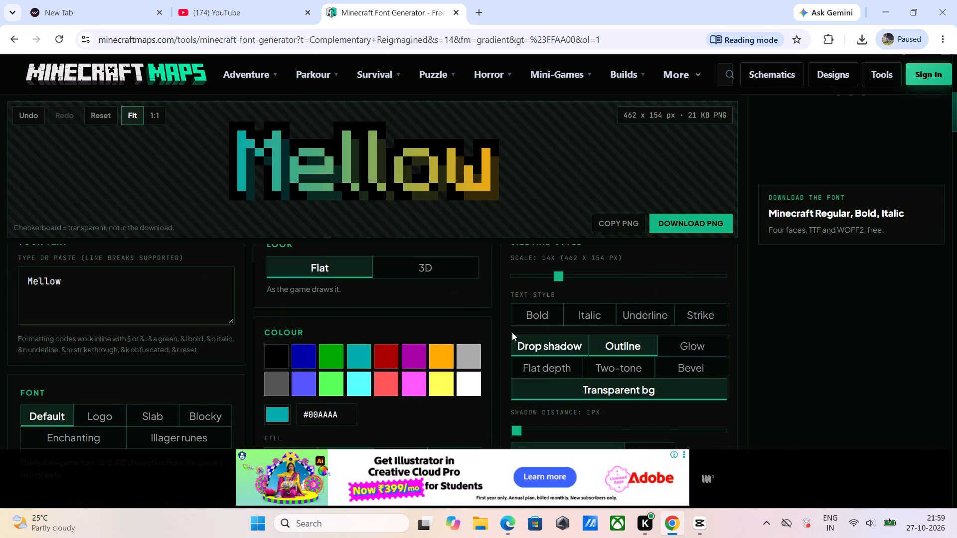
scroll(512, 332, down, 4)
scroll(512, 332, up, 3)
scroll(512, 332, down, 4)
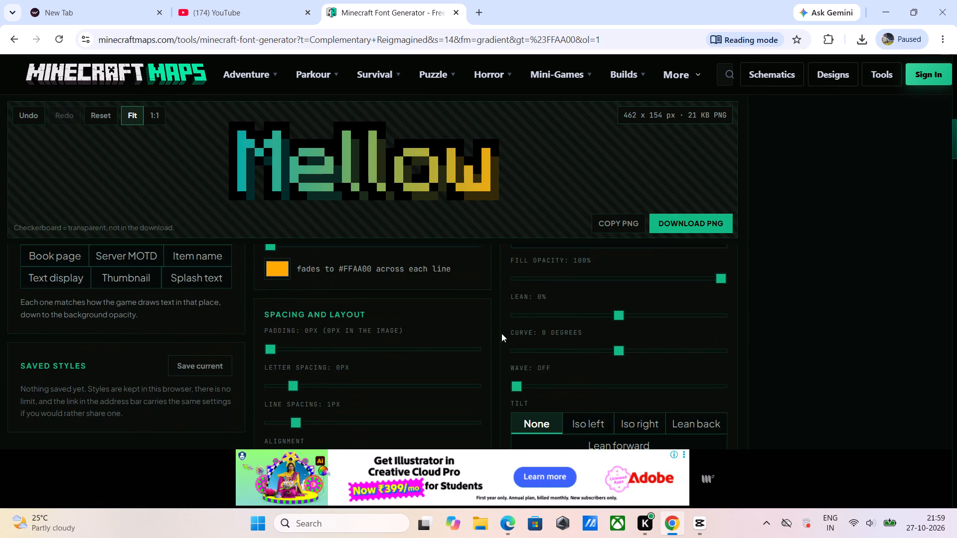
click(278, 270)
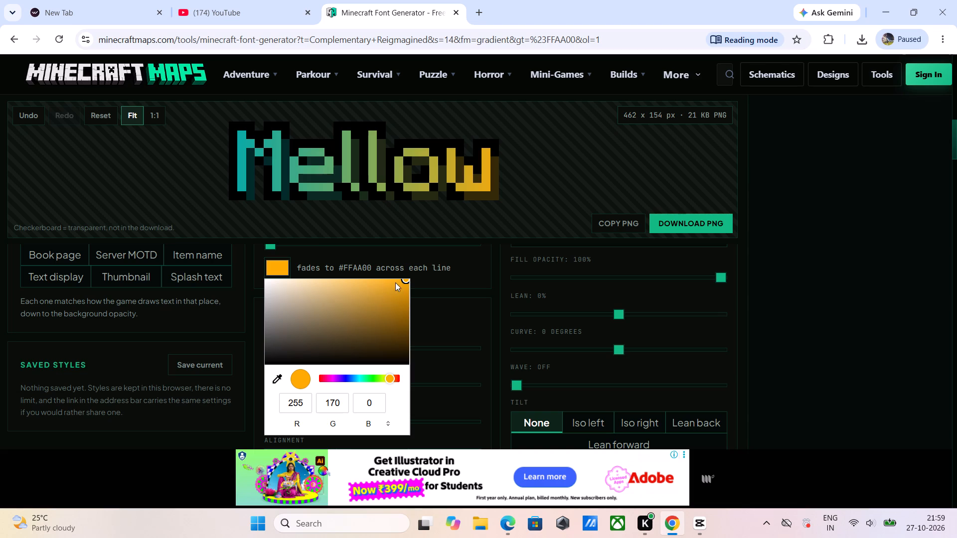
drag(401, 281, 335, 346)
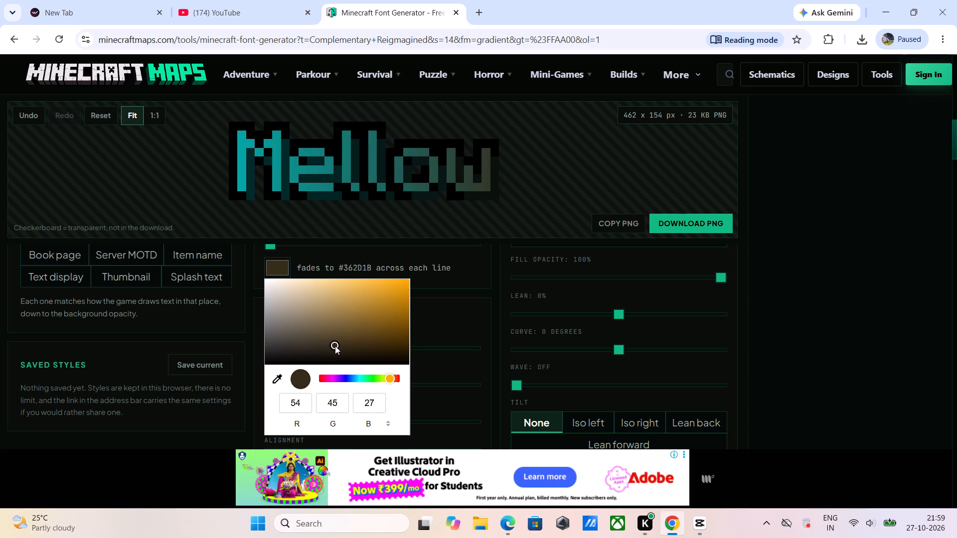
drag(335, 346, 279, 292)
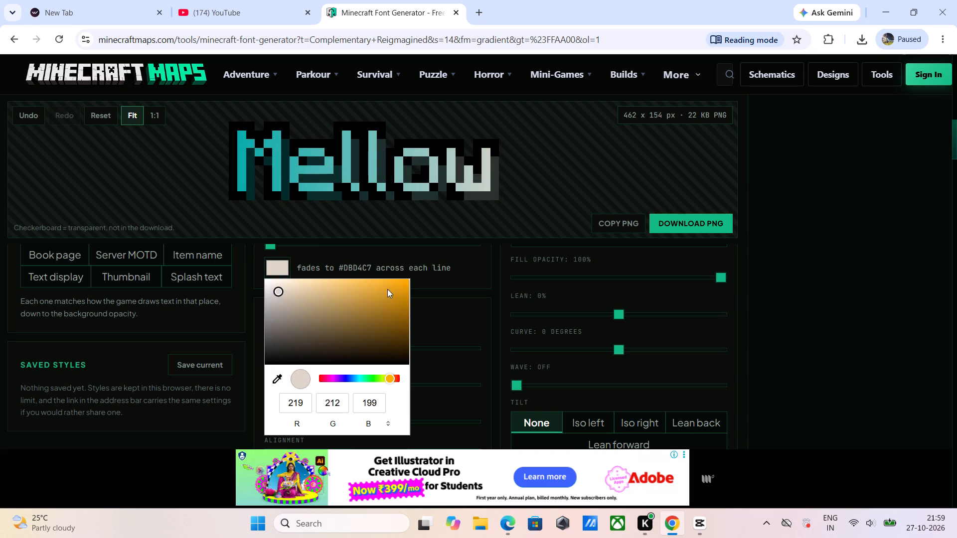
Download the Mellow text image as a PNG.
scroll(433, 288, down, 2)
scroll(568, 298, down, 3)
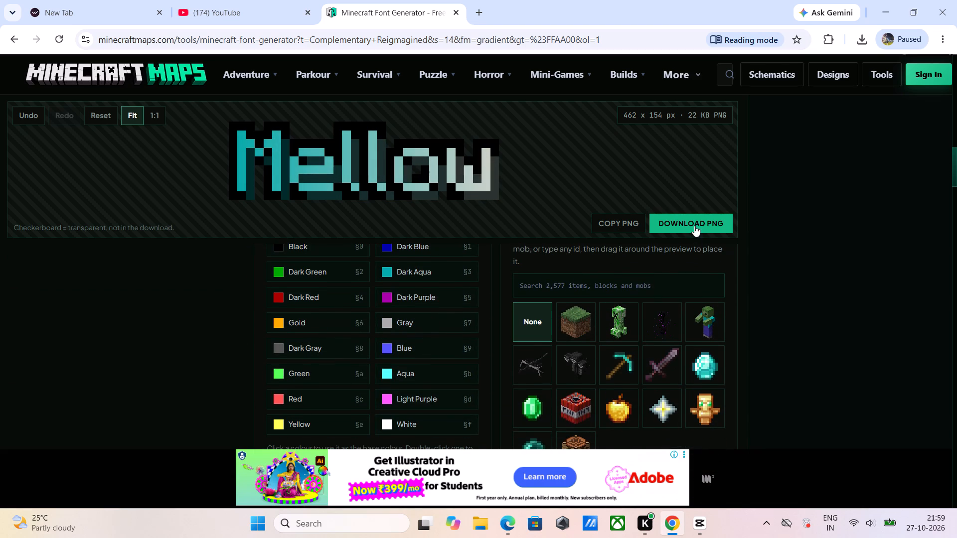
click(694, 225)
Switch back to CapCut and import minecraft-text (18).png from the device's Downloads folder.
click(697, 525)
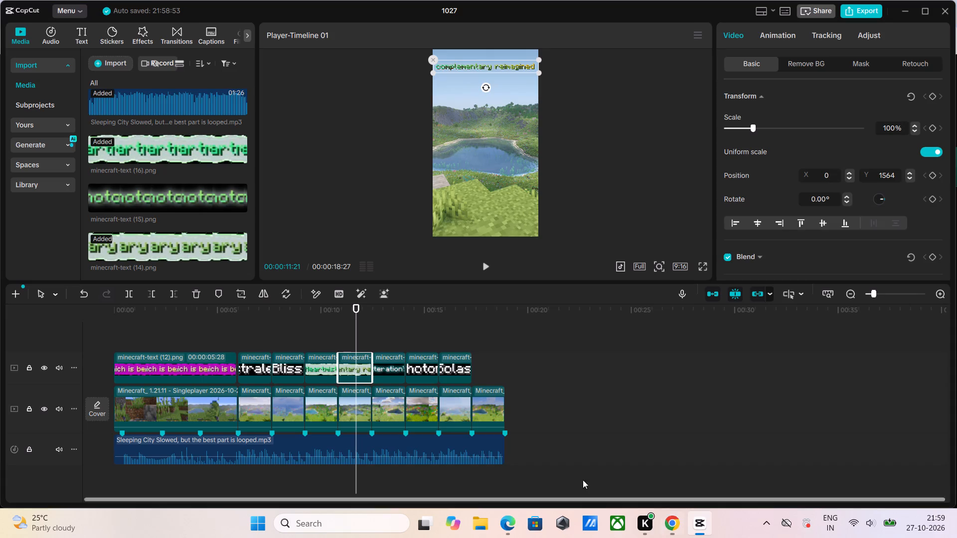
click(114, 64)
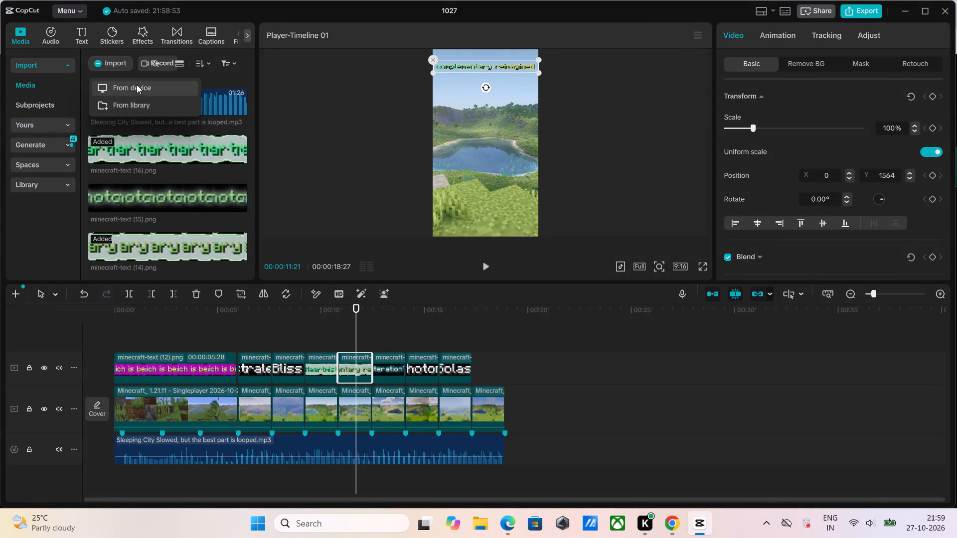
click(137, 85)
double_click(154, 112)
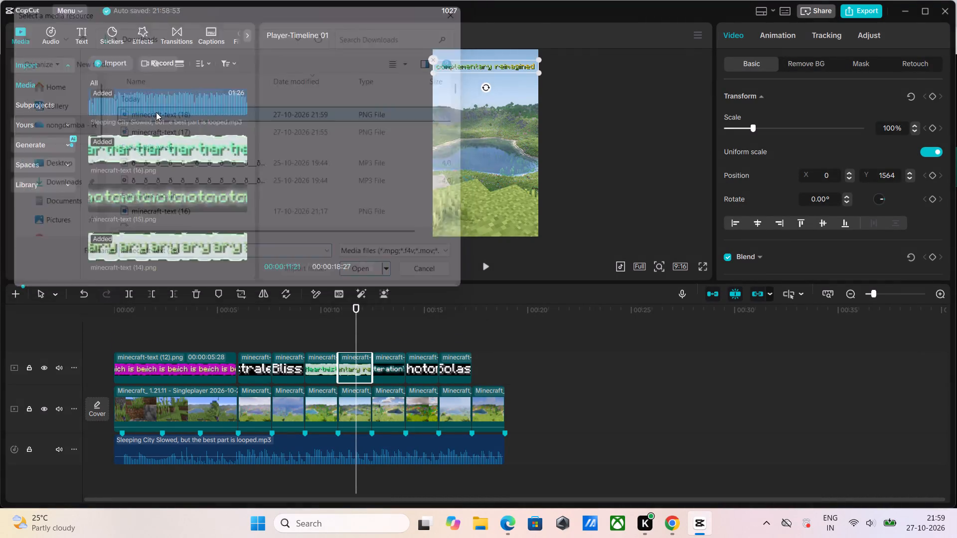
Place the Mellow image right after the Solas label and trim it to the end of the last footage clip.
drag(173, 250, 496, 358)
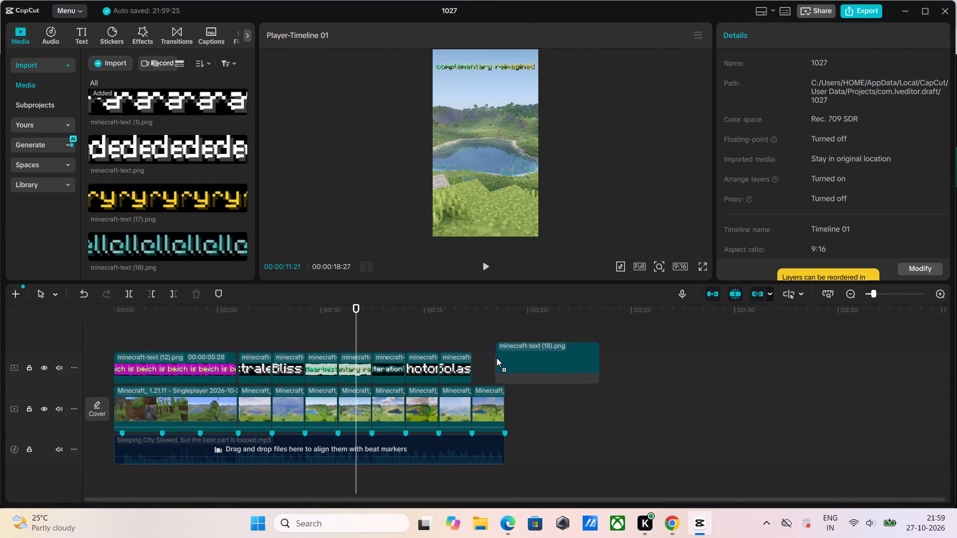
drag(496, 358, 475, 367)
drag(577, 367, 549, 372)
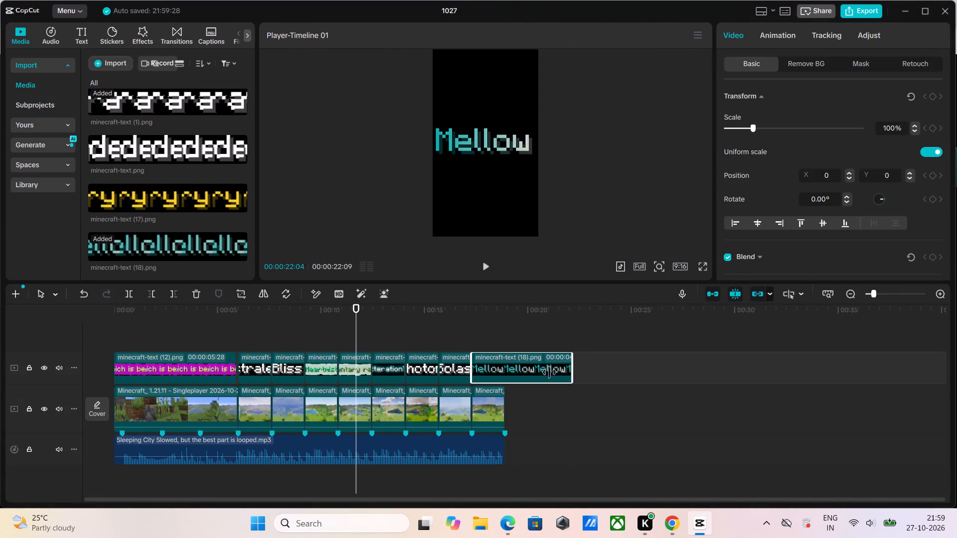
drag(549, 372, 505, 383)
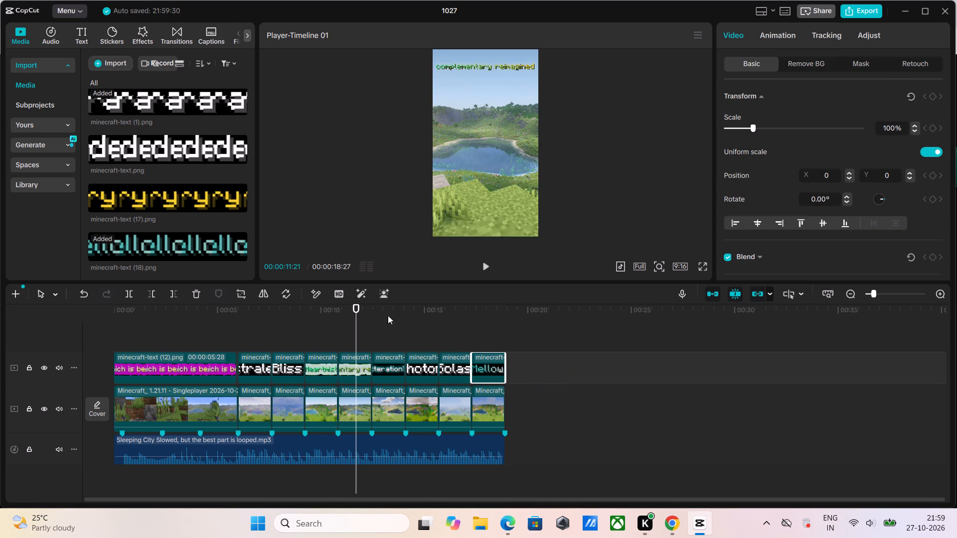
Scale the Mellow label to 50% and move it up into the sky, centred at X 0, Y 1321.
drag(351, 308, 478, 329)
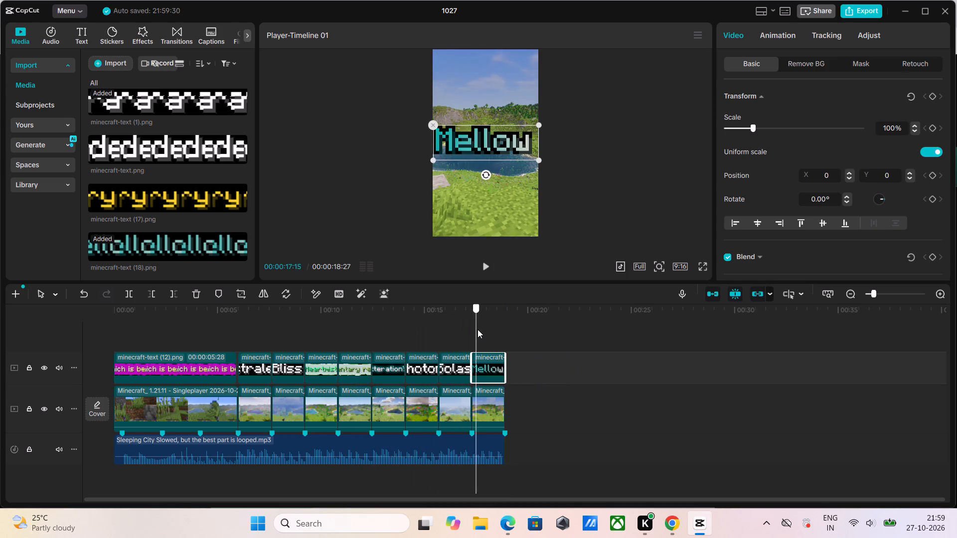
drag(478, 329, 483, 332)
drag(535, 159, 487, 153)
drag(488, 138, 489, 77)
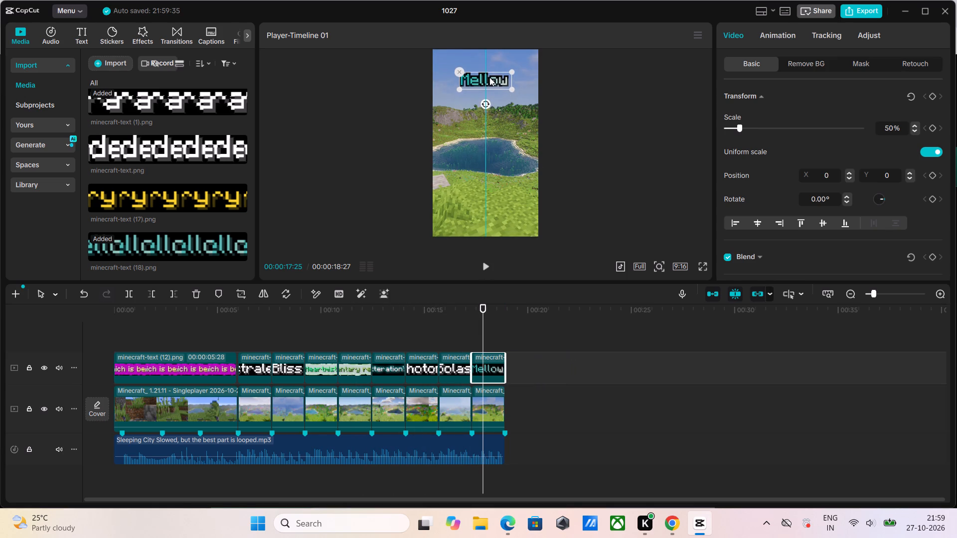
drag(489, 77, 489, 75)
Play the whole video from the beginning to review the labels and cuts against the music.
drag(487, 305, 81, 369)
key(space)
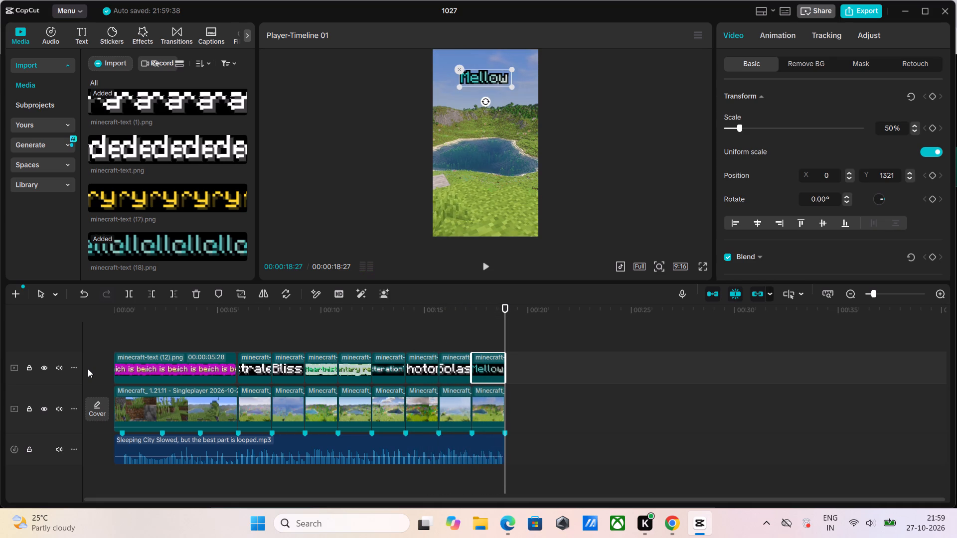
key(space)
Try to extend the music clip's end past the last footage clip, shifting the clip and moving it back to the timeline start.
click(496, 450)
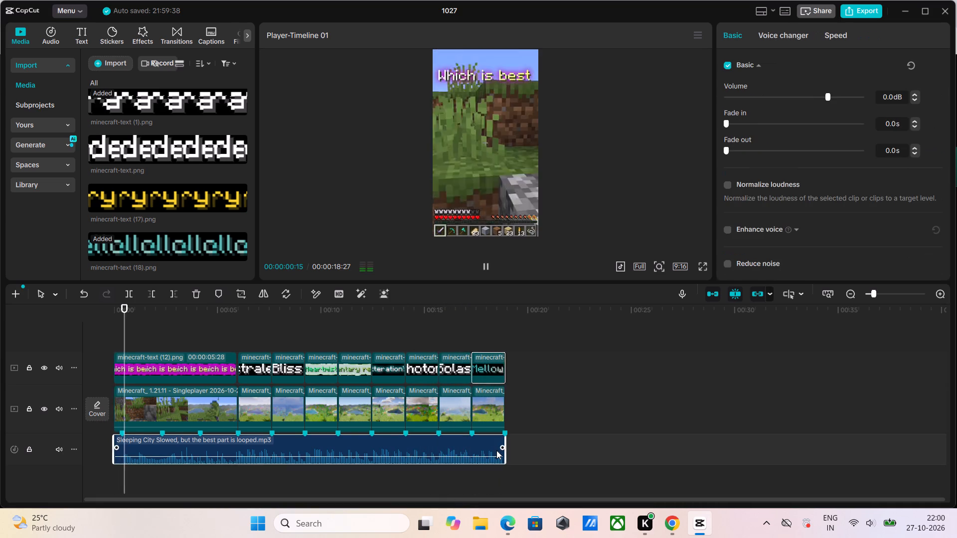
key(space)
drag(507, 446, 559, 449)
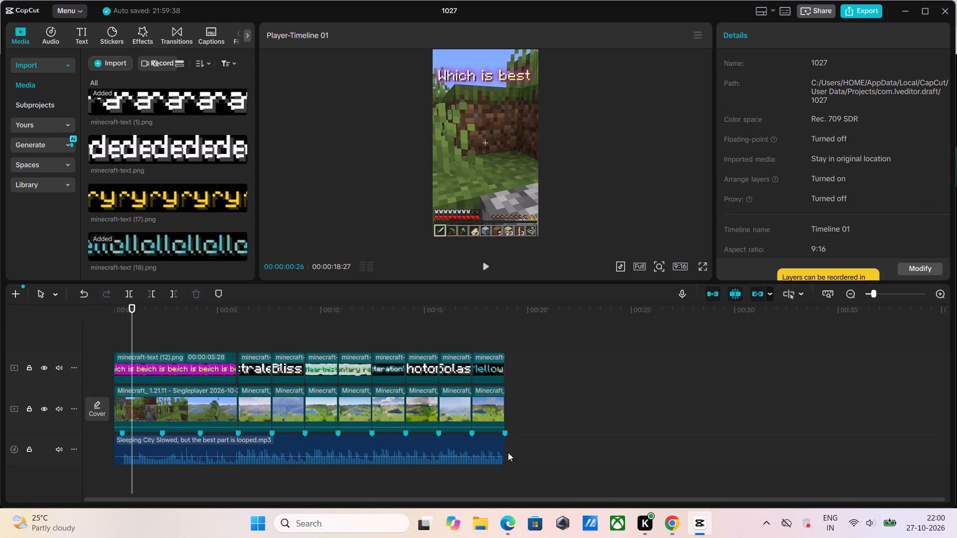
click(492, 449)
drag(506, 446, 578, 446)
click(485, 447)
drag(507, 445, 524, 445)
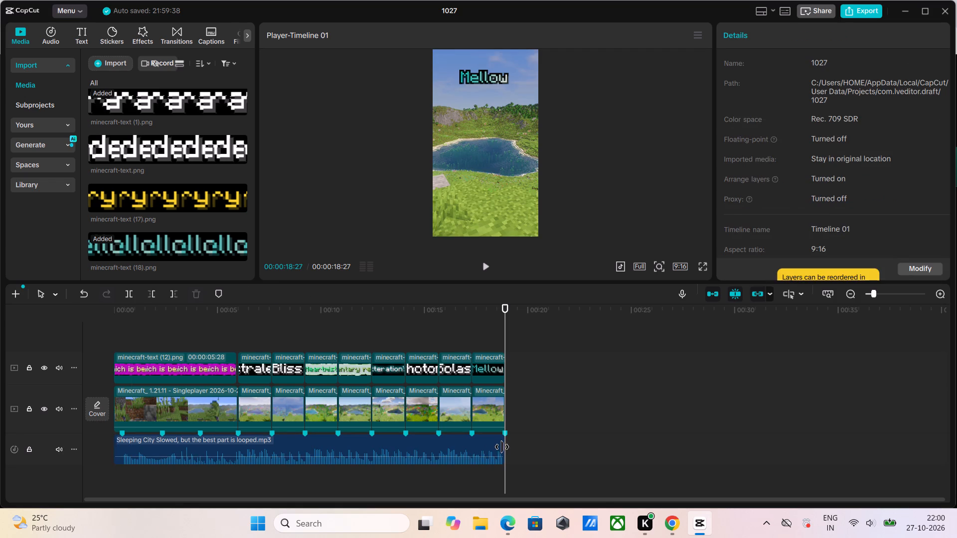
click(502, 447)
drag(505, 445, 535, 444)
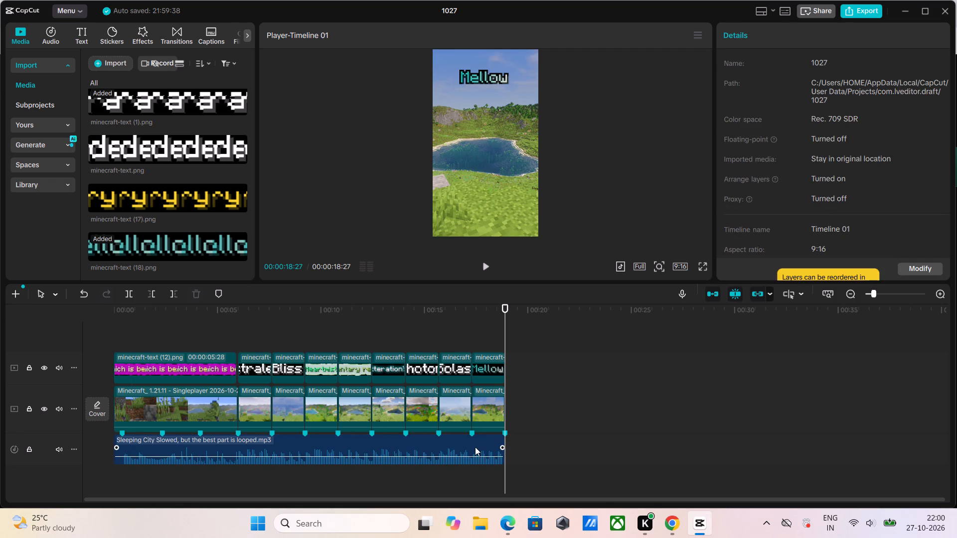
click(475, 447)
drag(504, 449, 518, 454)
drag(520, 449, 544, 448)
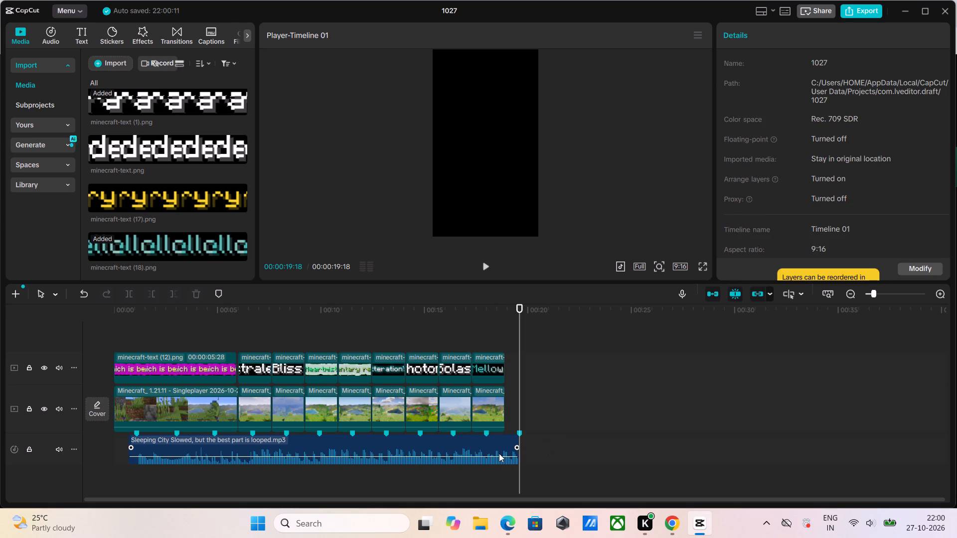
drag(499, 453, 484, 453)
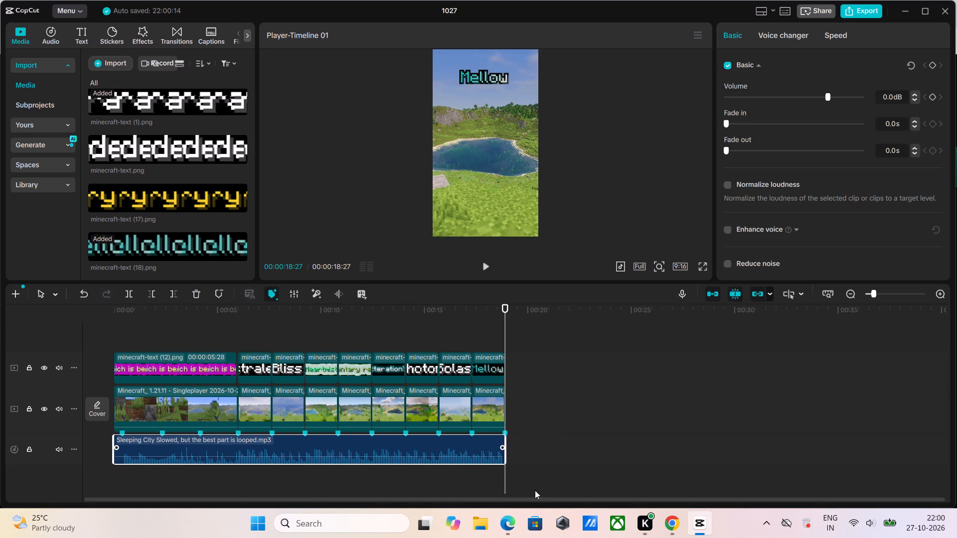
Undo the recent edits back past the Mellow label and the music split, restoring the uncut full-length music track.
key(ctrl+z)
key(ctrl+z)
key(ctrl+z)
key(ctrl+z)
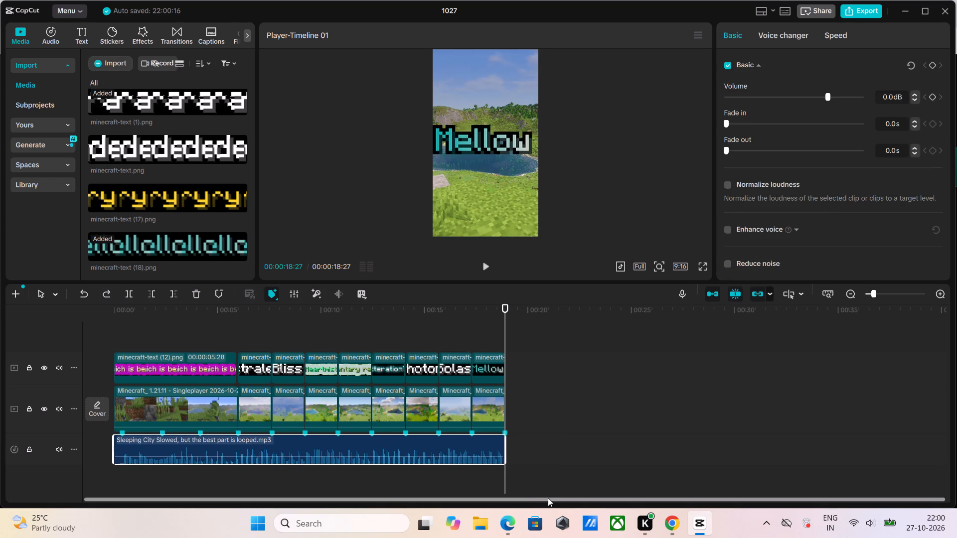
key(ctrl+z)
key(ctrl+z)
key(ctrl+z)
key(ctrl+z)
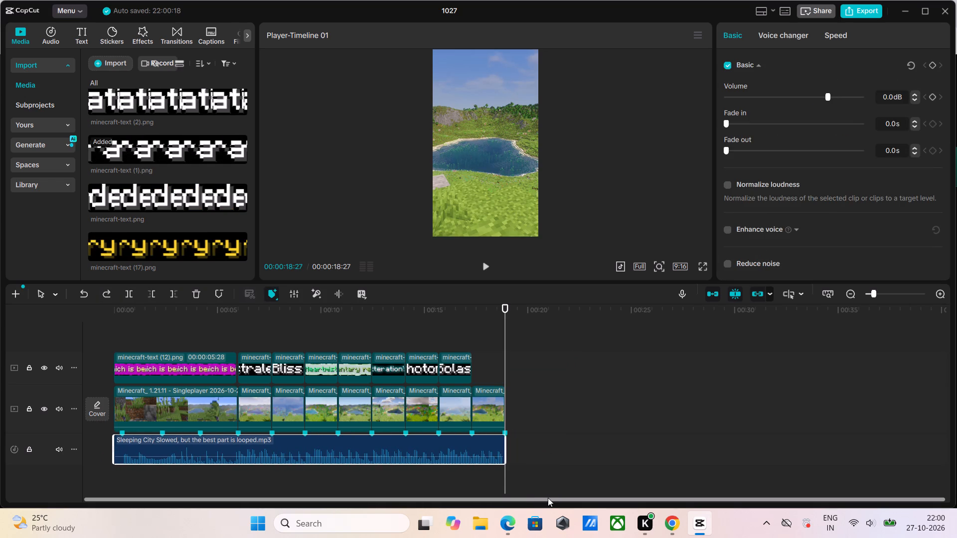
key(ctrl+z)
key(ctrl+z)
key(ctrl+z)
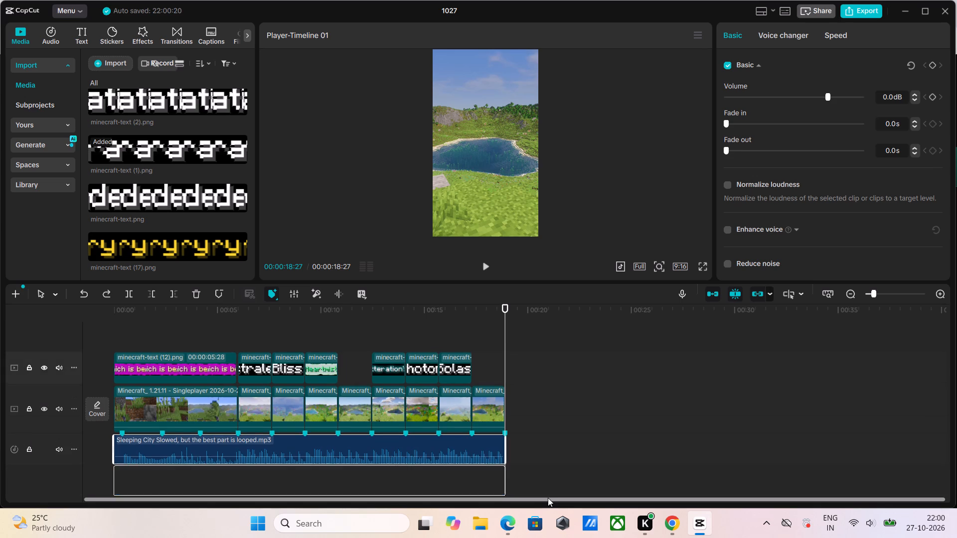
key(ctrl+z)
key(ctrl+z)
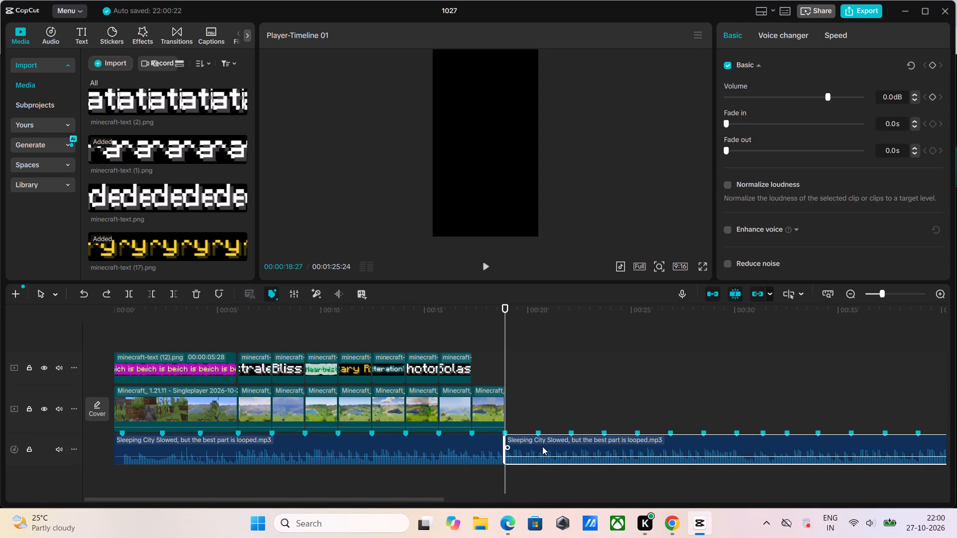
key(ctrl+z)
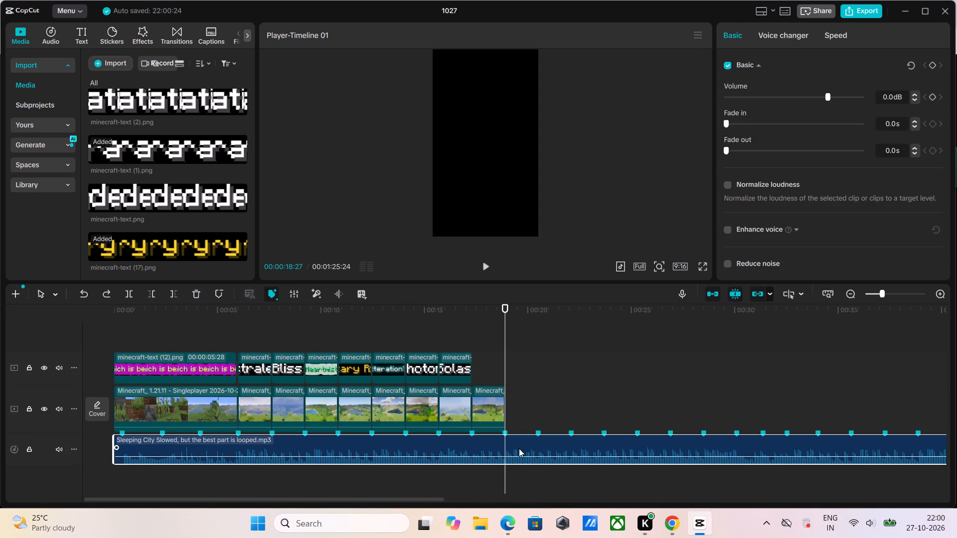
Extend each of the first four shader footage clips, starting with Astralex, by one beat marker so each spans two beats.
click(564, 379)
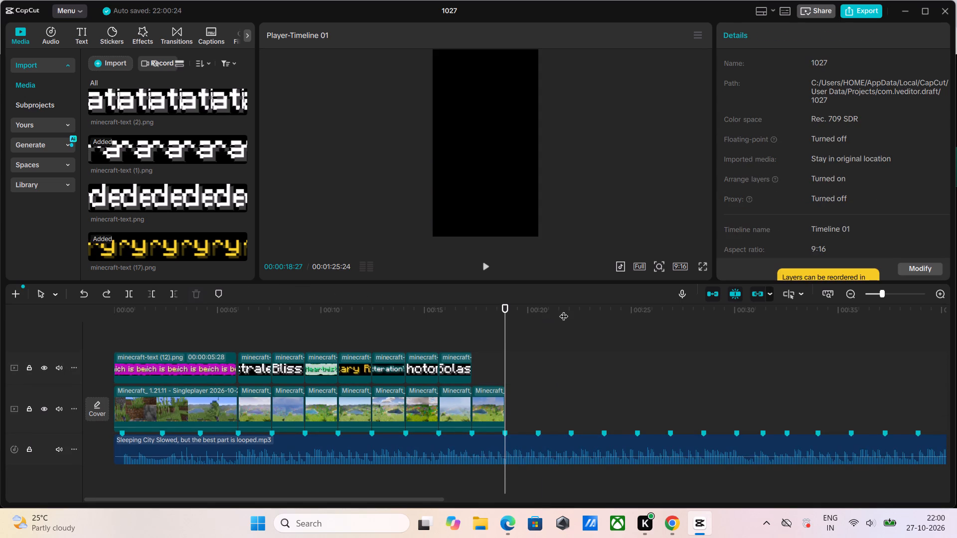
drag(564, 310, 478, 357)
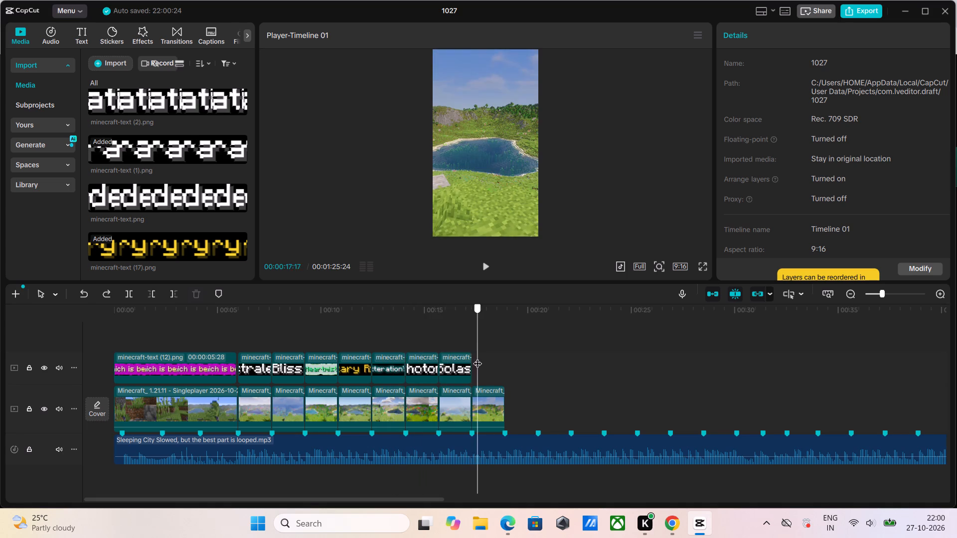
drag(478, 357, 268, 373)
click(265, 407)
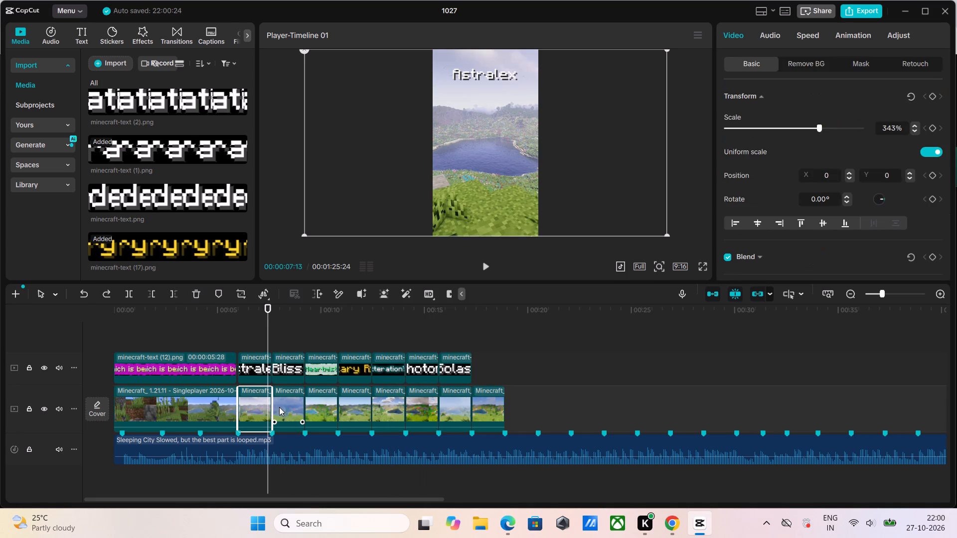
drag(271, 406, 304, 409)
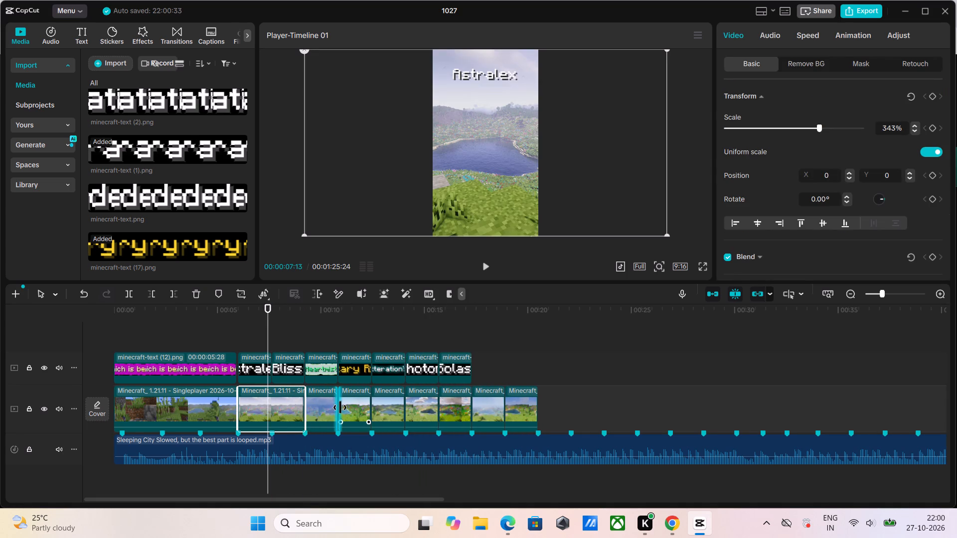
click(328, 409)
drag(338, 409, 369, 413)
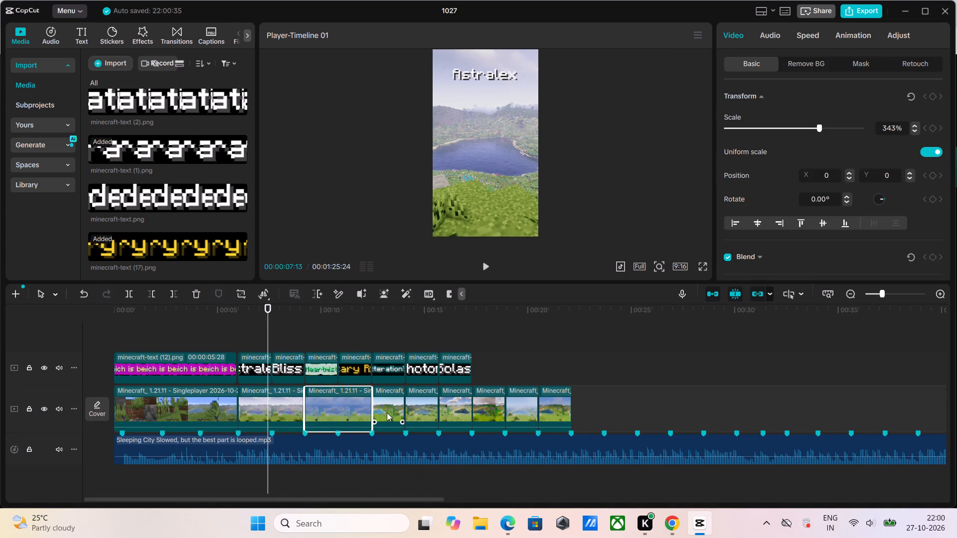
click(387, 412)
drag(404, 411, 442, 416)
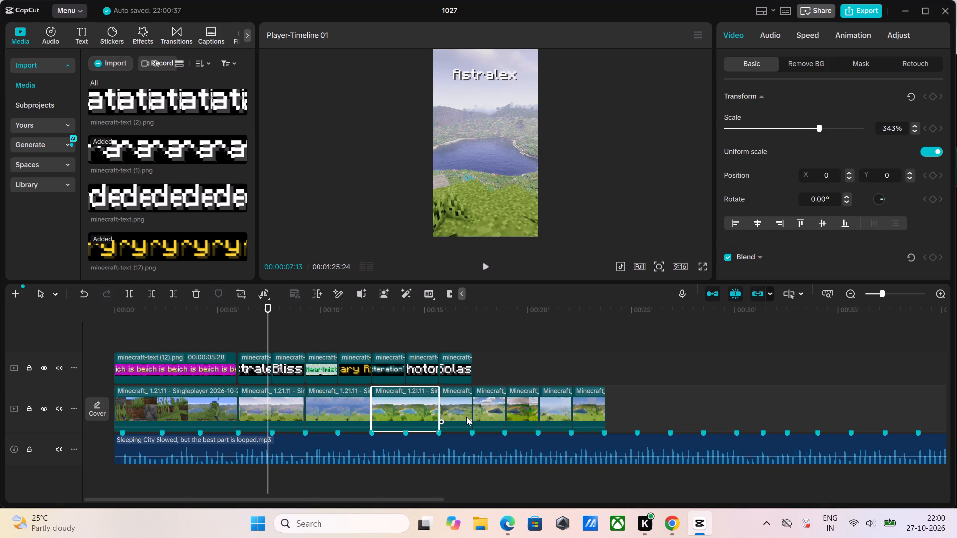
click(465, 413)
drag(472, 411, 500, 414)
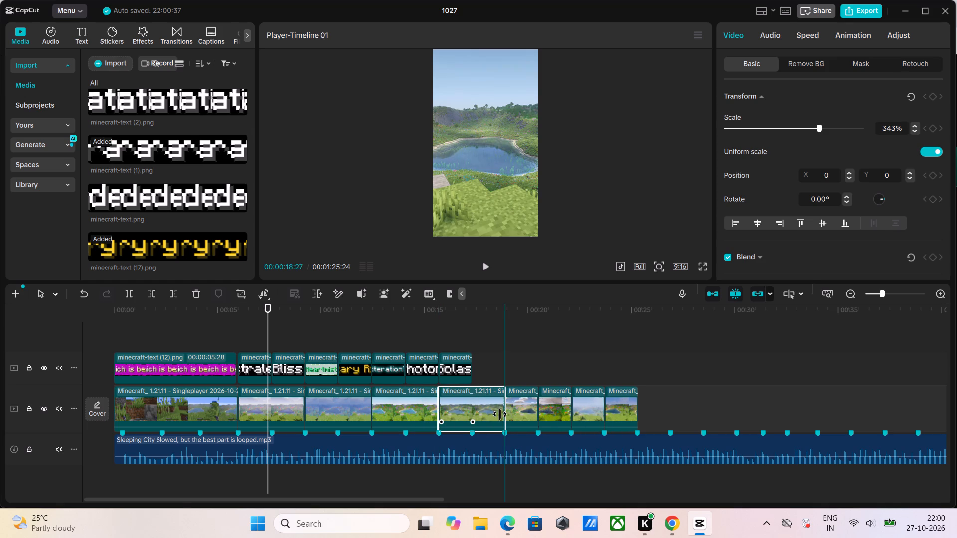
drag(500, 414, 502, 414)
Extend each of the last four shader footage clips to the following beat marker so each spans two beat intervals.
click(530, 422)
drag(537, 413, 569, 414)
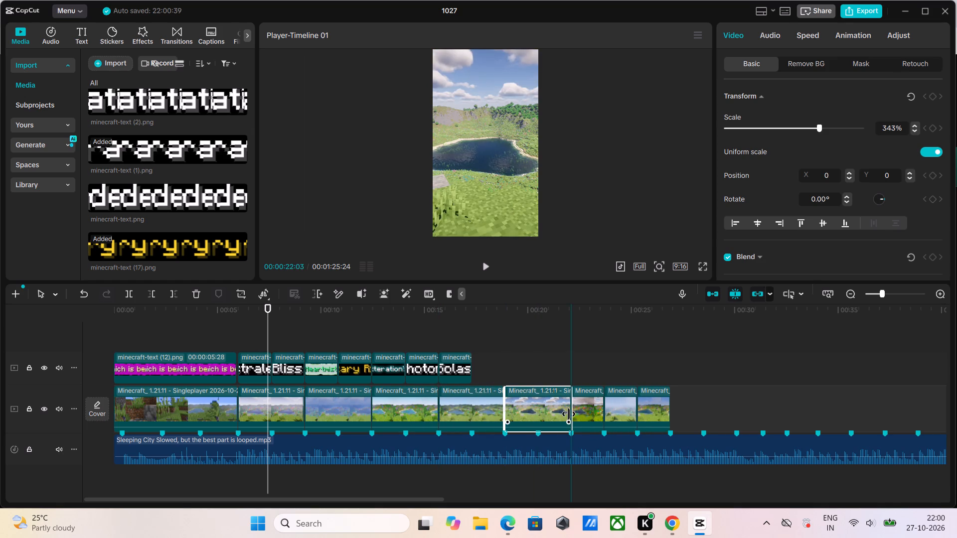
drag(569, 414, 569, 414)
click(591, 410)
drag(604, 410, 604, 410)
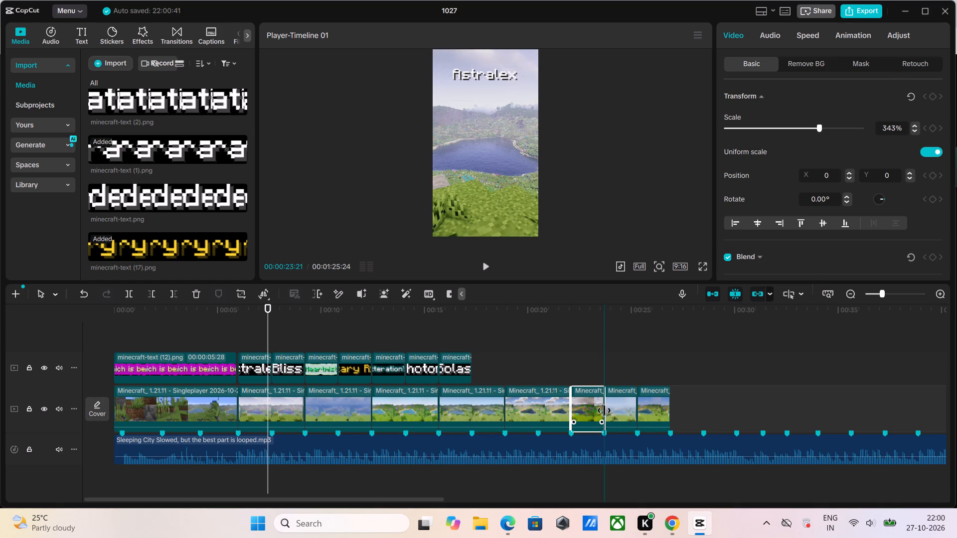
drag(604, 410, 636, 415)
click(653, 415)
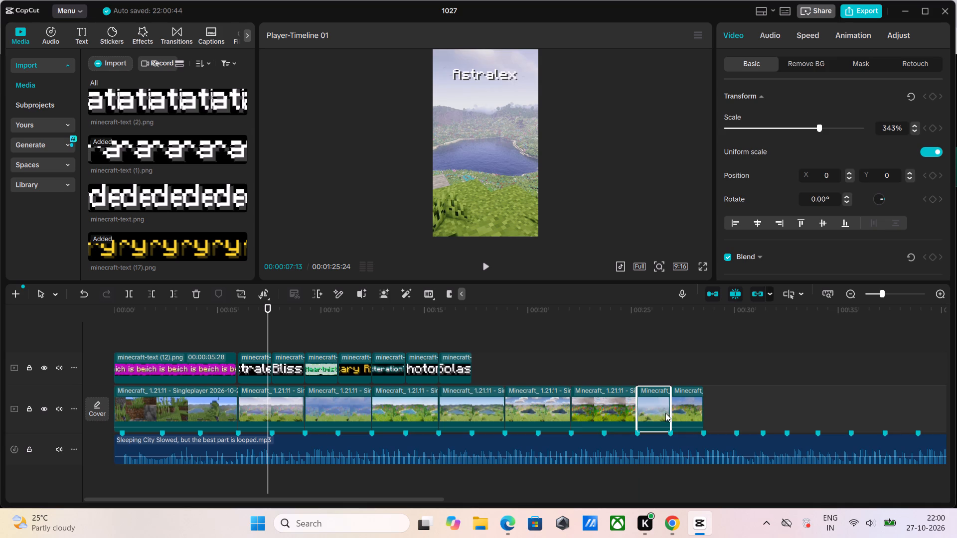
drag(671, 410, 696, 418)
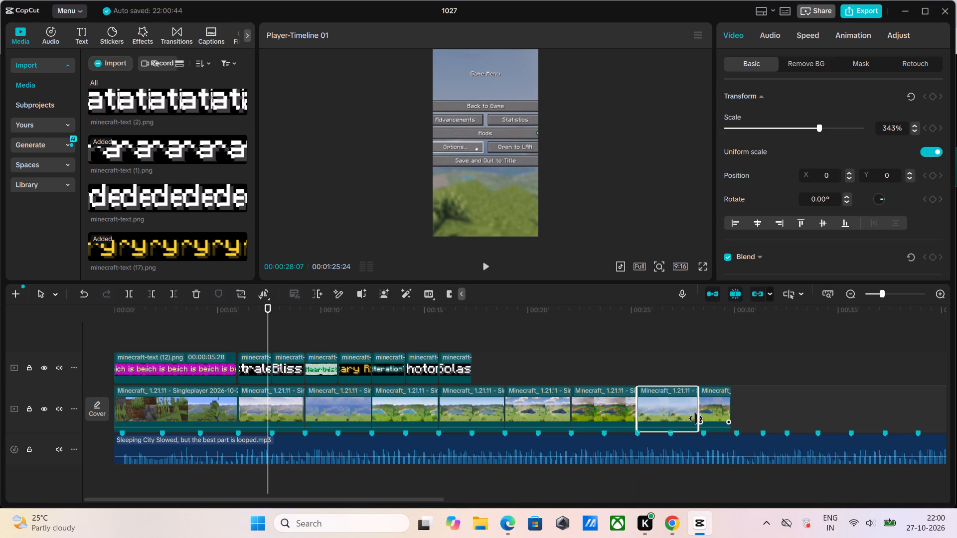
drag(696, 418, 701, 418)
click(724, 397)
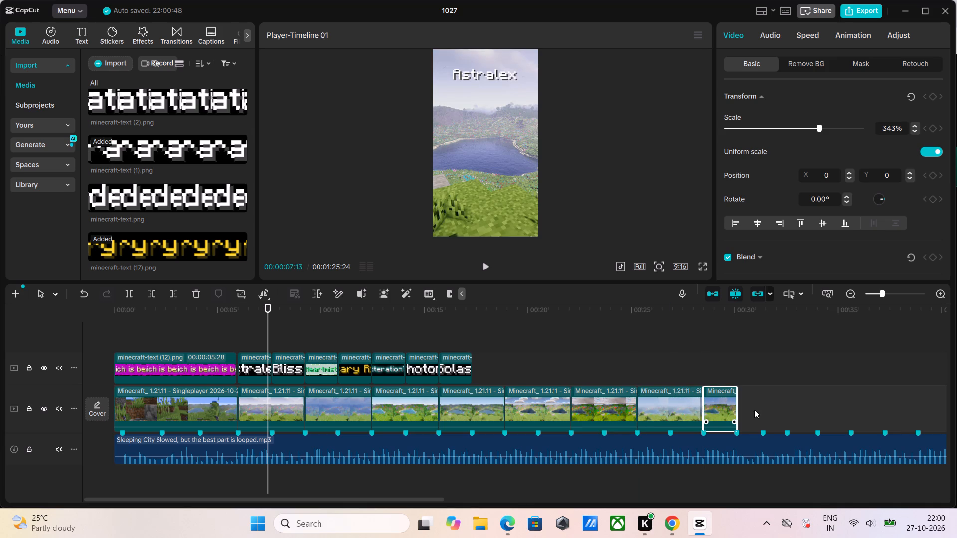
drag(738, 405, 762, 409)
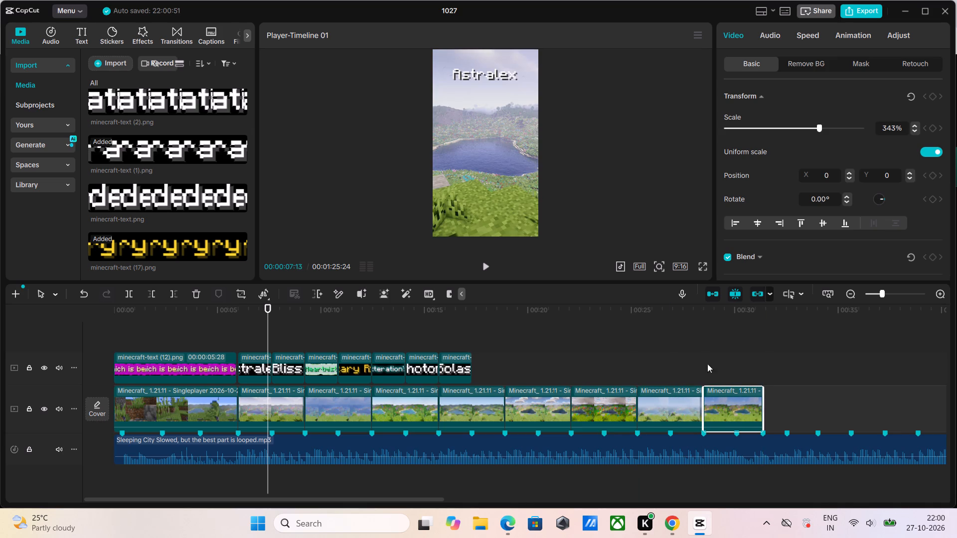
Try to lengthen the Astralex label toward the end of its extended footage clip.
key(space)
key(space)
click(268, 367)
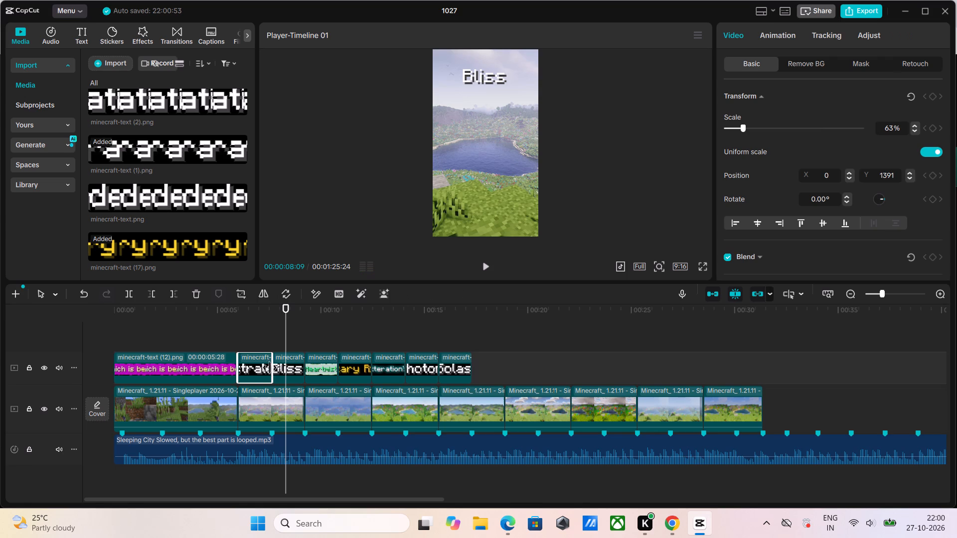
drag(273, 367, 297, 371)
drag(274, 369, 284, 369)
Move the Bliss label onto a new track above the other labels, slightly later than the end of the Astralex label.
drag(289, 363, 295, 361)
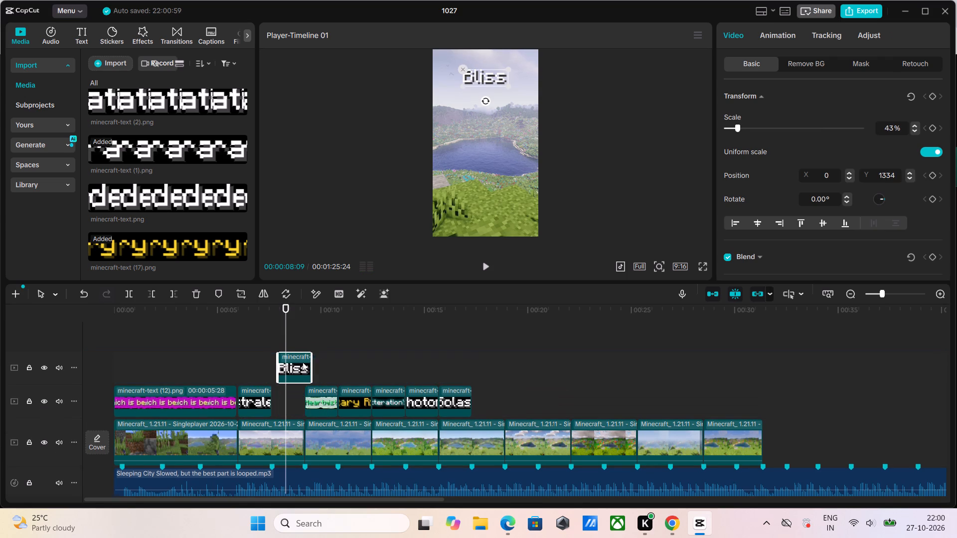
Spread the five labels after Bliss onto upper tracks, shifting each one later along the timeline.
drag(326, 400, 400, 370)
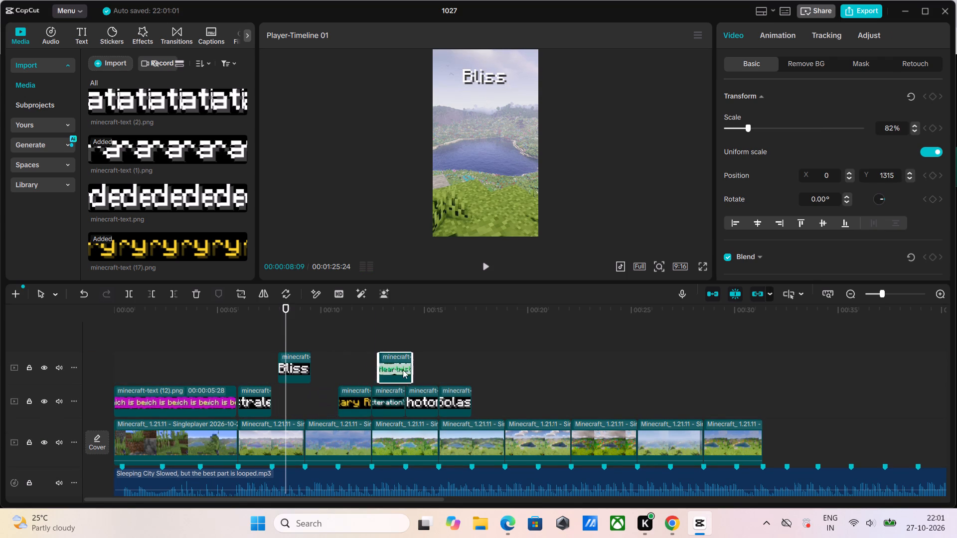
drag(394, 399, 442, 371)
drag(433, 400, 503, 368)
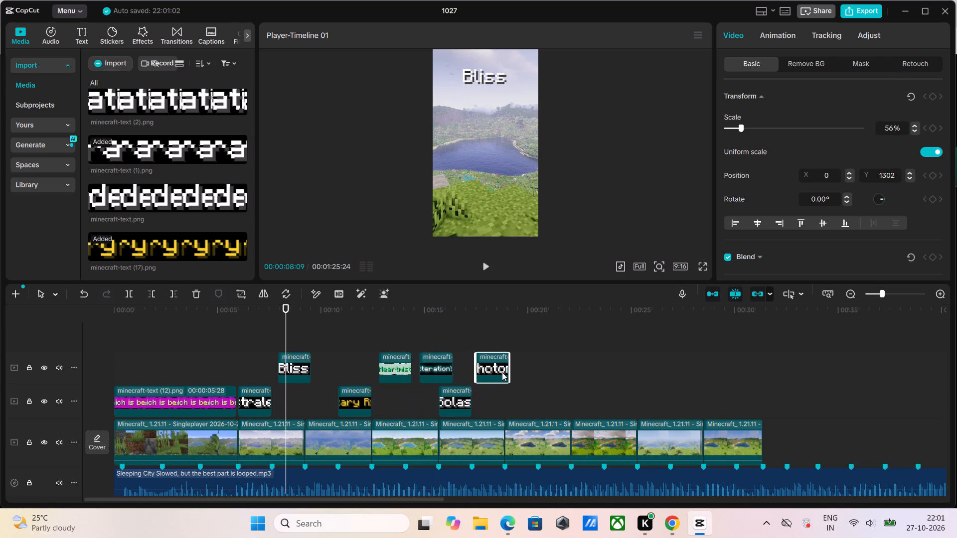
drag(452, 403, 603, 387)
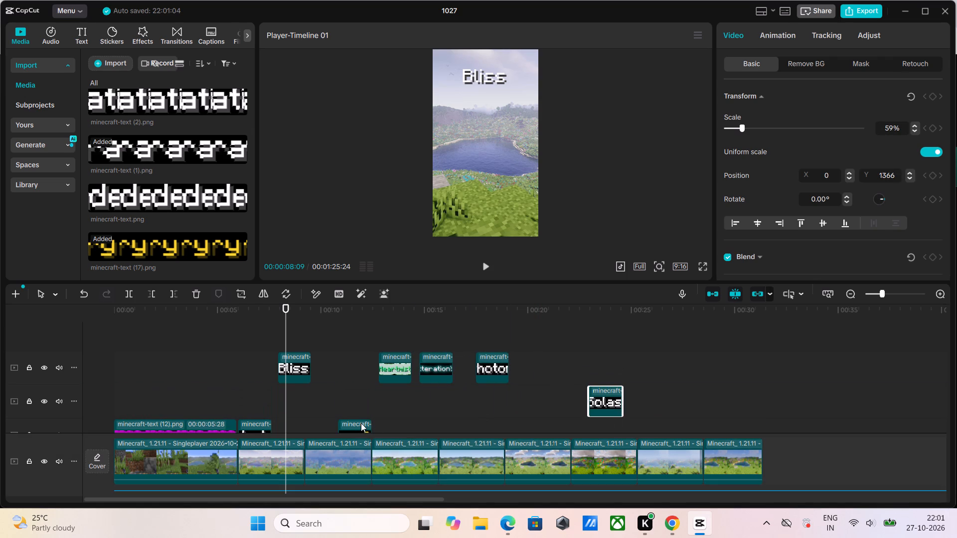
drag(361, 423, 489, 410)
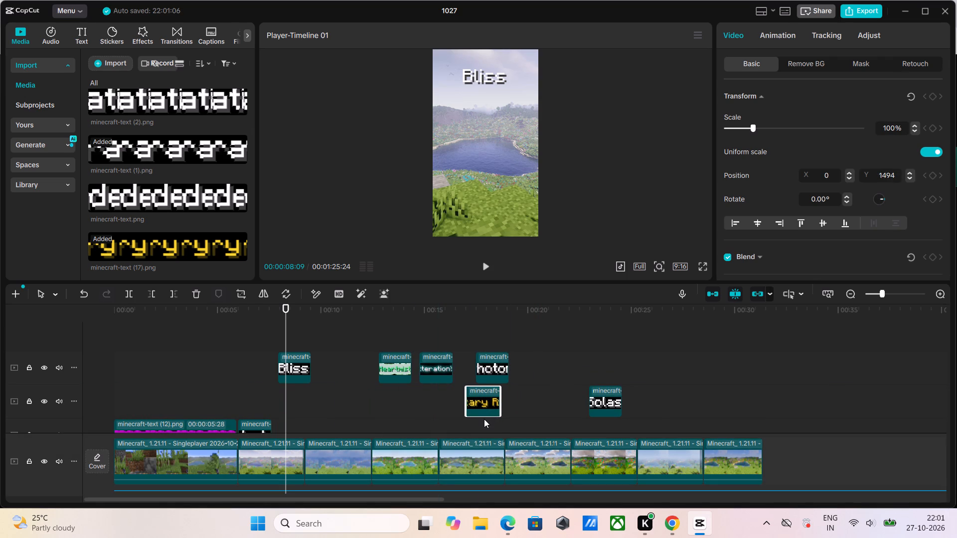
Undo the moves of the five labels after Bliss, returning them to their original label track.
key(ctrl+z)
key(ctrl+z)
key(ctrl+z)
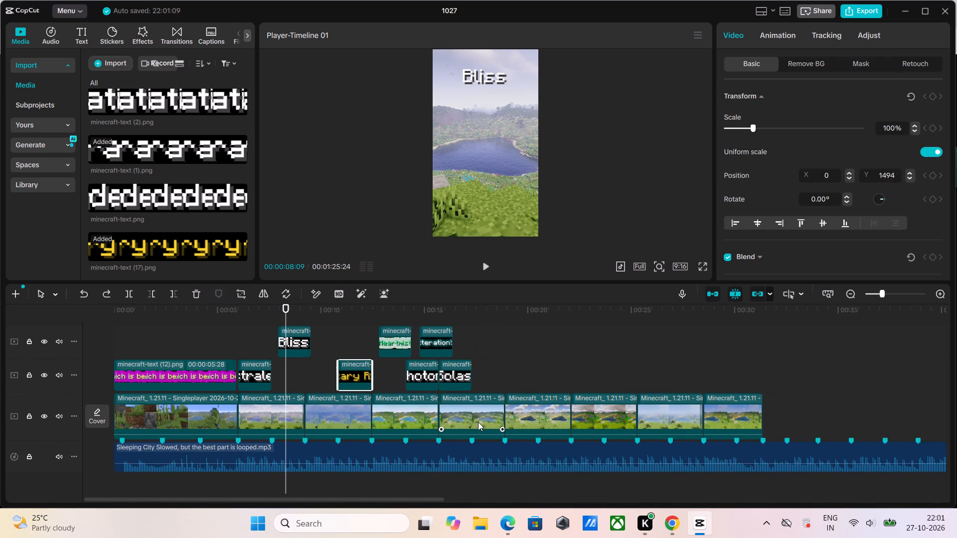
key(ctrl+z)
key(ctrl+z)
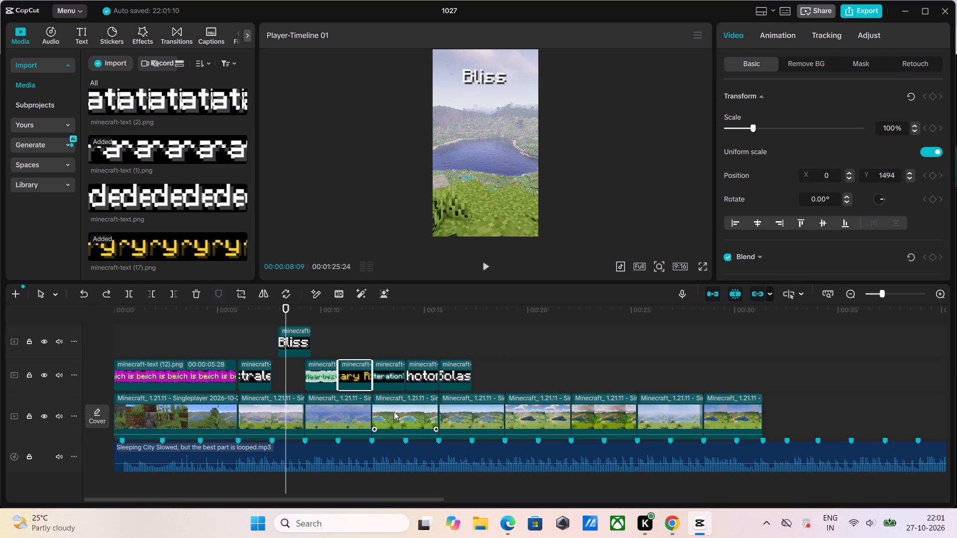
Lengthen the Astralex label to nearly the end of its footage clip, the second one.
click(262, 376)
drag(273, 372, 298, 375)
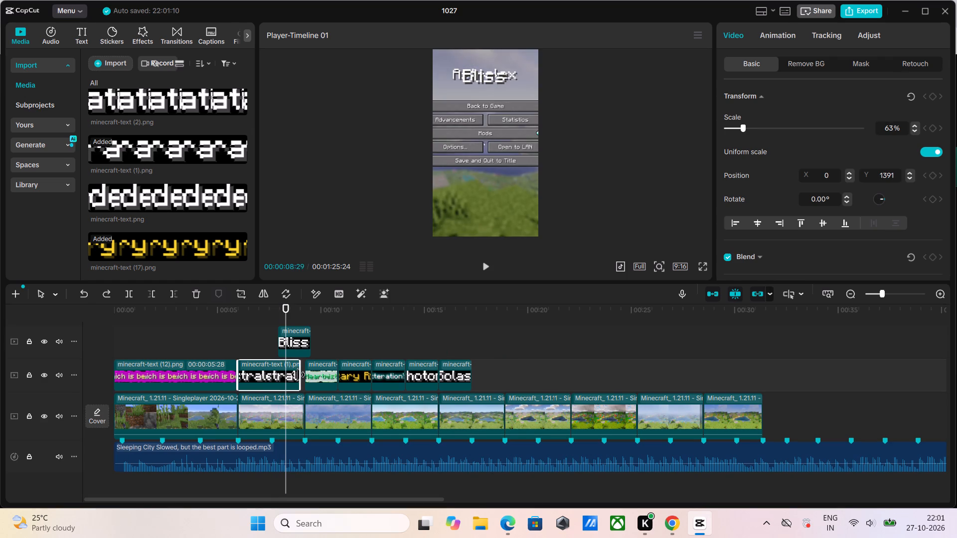
drag(298, 375, 300, 375)
Move the five labels after Bliss onto the track above, spacing them later near the starts of the fourth to eighth footage clips.
drag(315, 373, 358, 356)
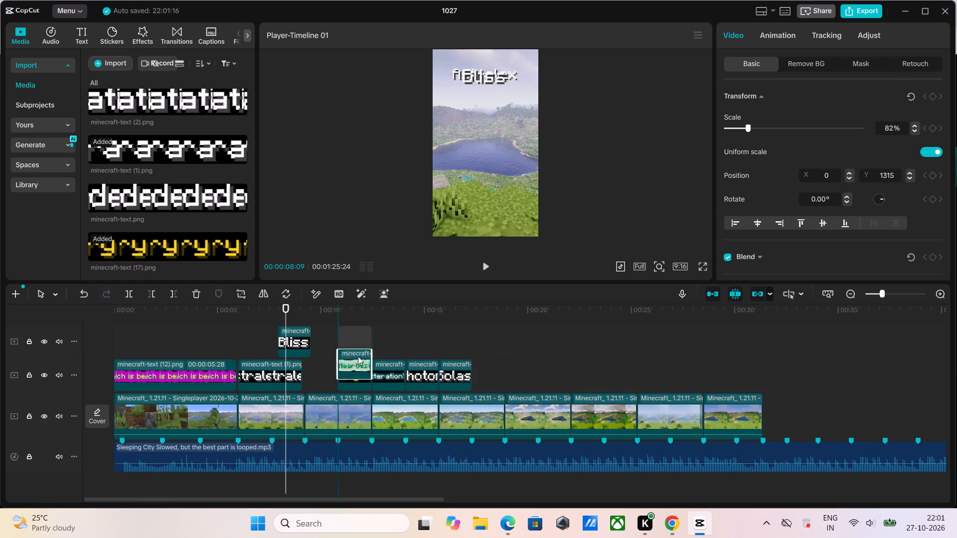
drag(358, 356, 387, 342)
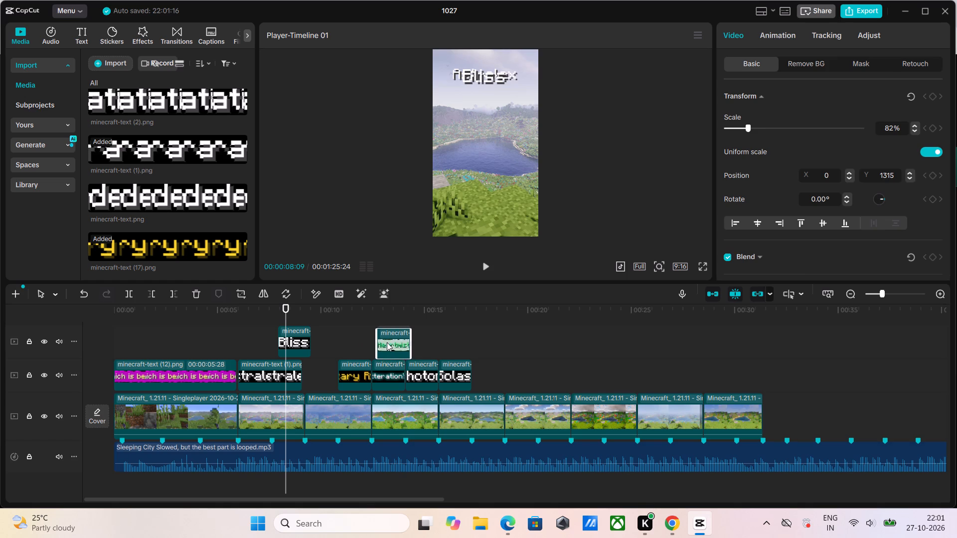
drag(387, 342, 383, 342)
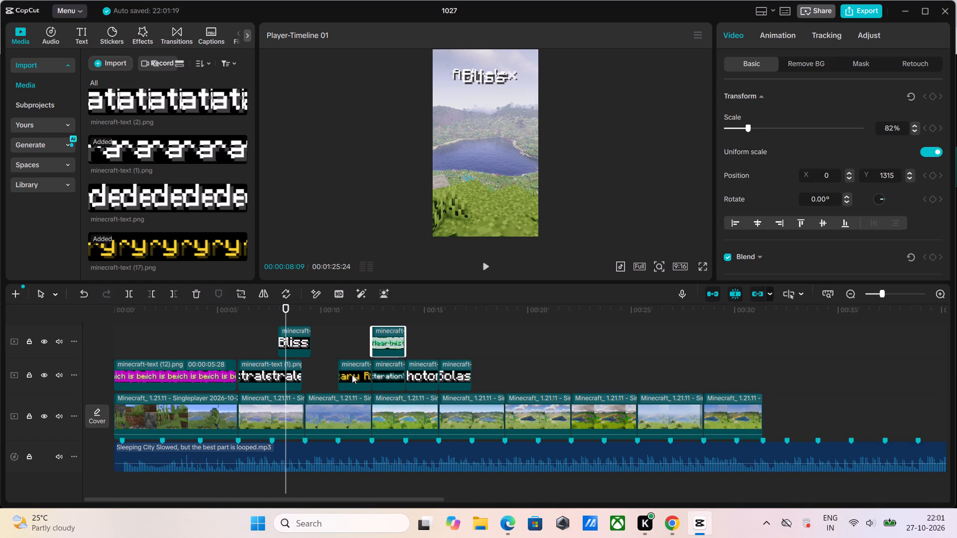
drag(352, 375, 455, 343)
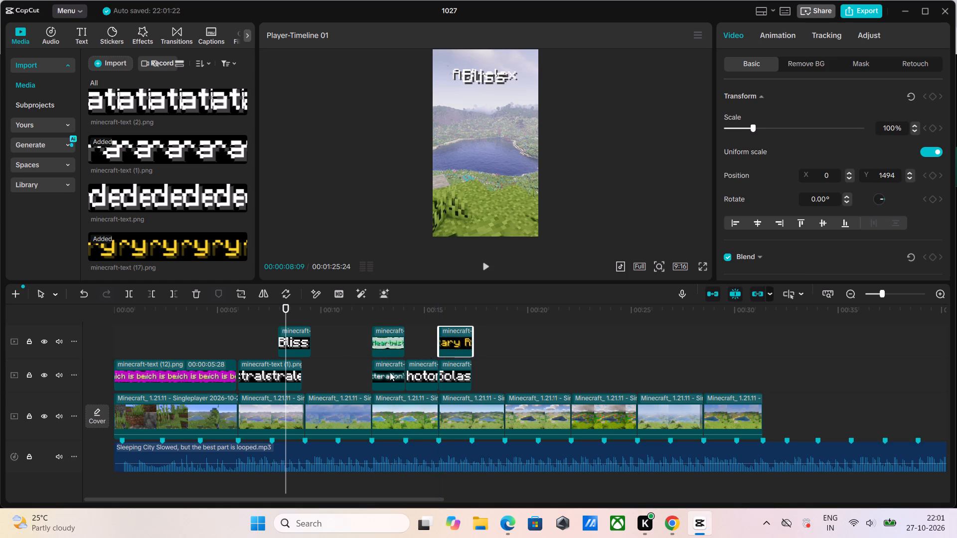
drag(387, 380, 527, 348)
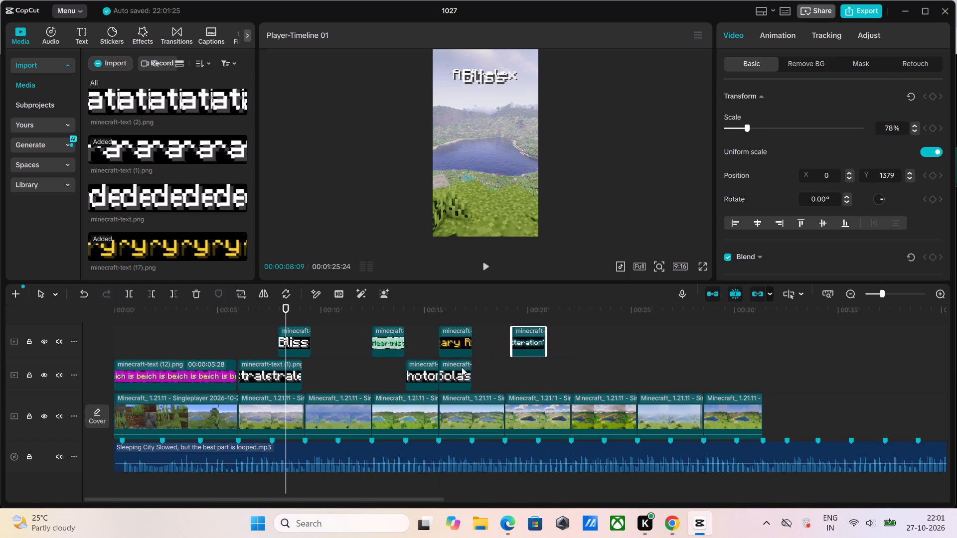
drag(419, 375, 593, 343)
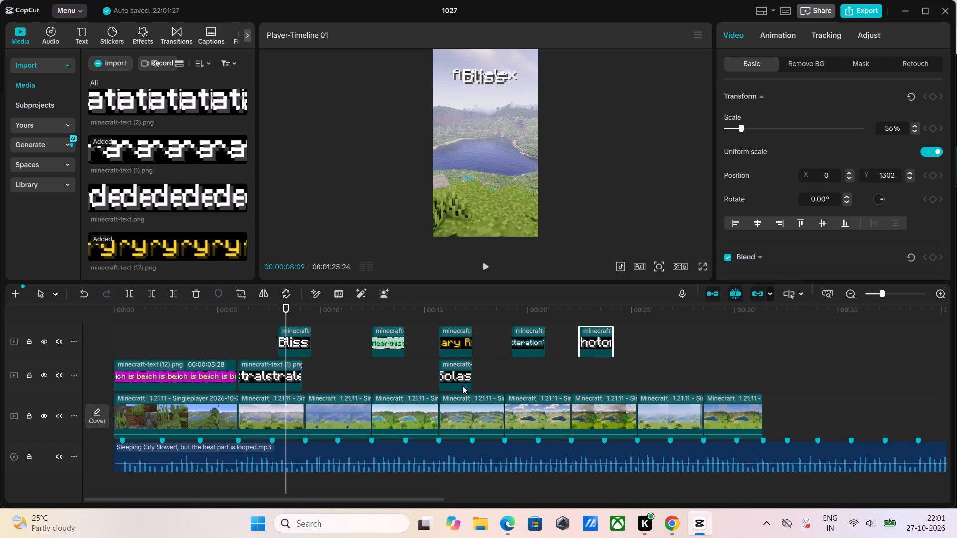
drag(452, 379, 657, 346)
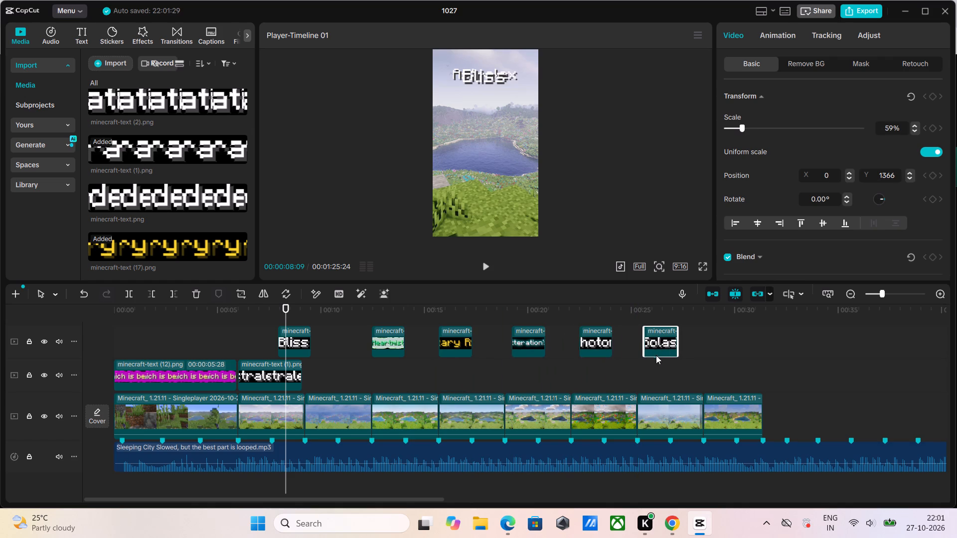
Return the Bliss and minecraft-text (16) labels to the label track and stretch them across the third and fourth footage clips respectively.
drag(297, 347, 324, 348)
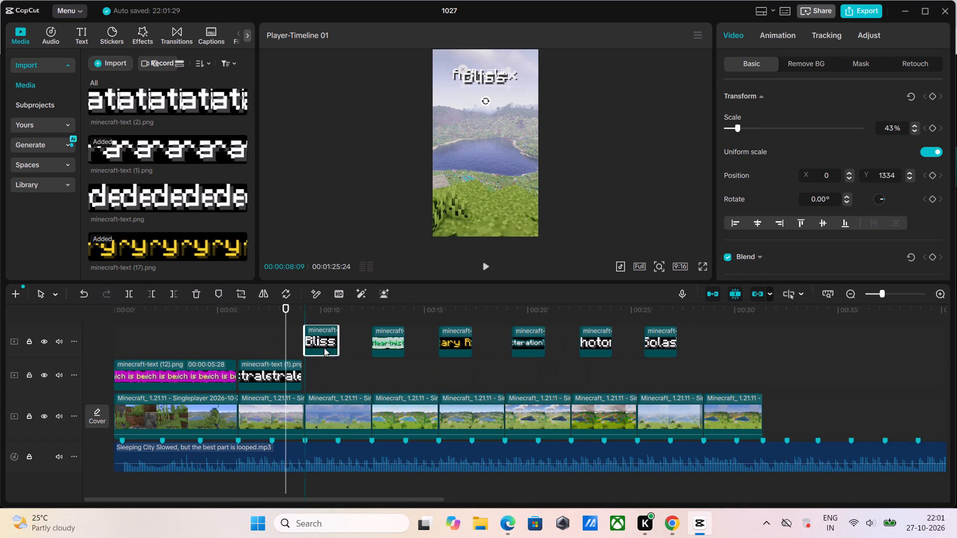
drag(324, 348, 324, 385)
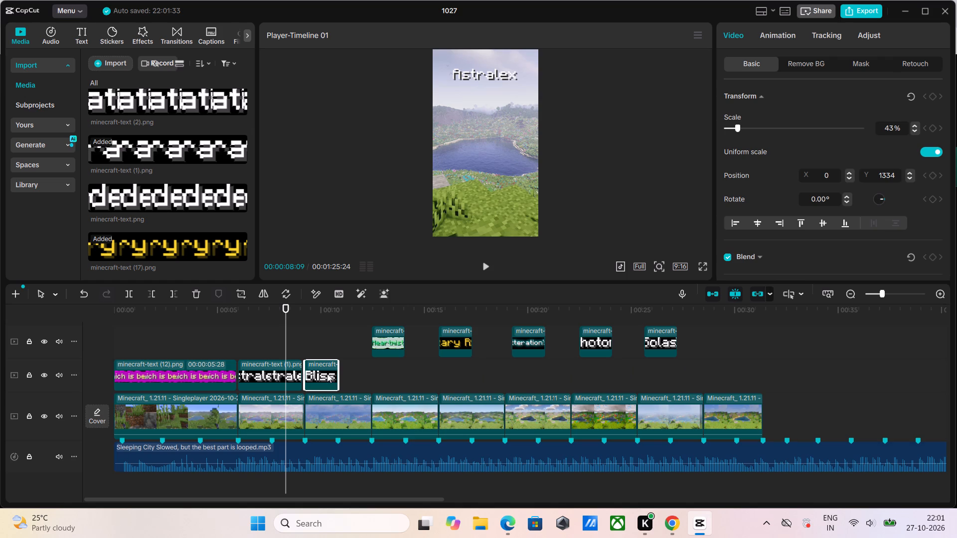
drag(340, 369, 368, 381)
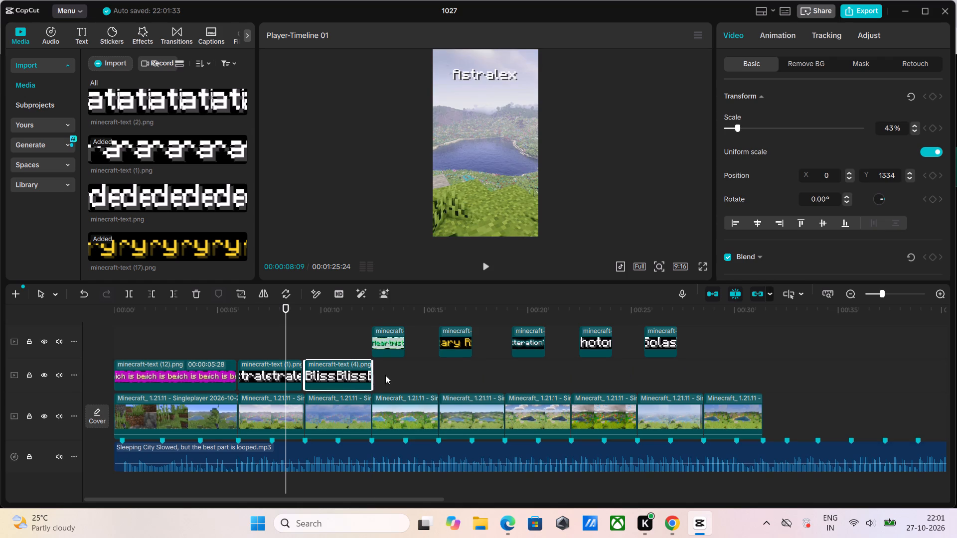
drag(393, 345, 397, 381)
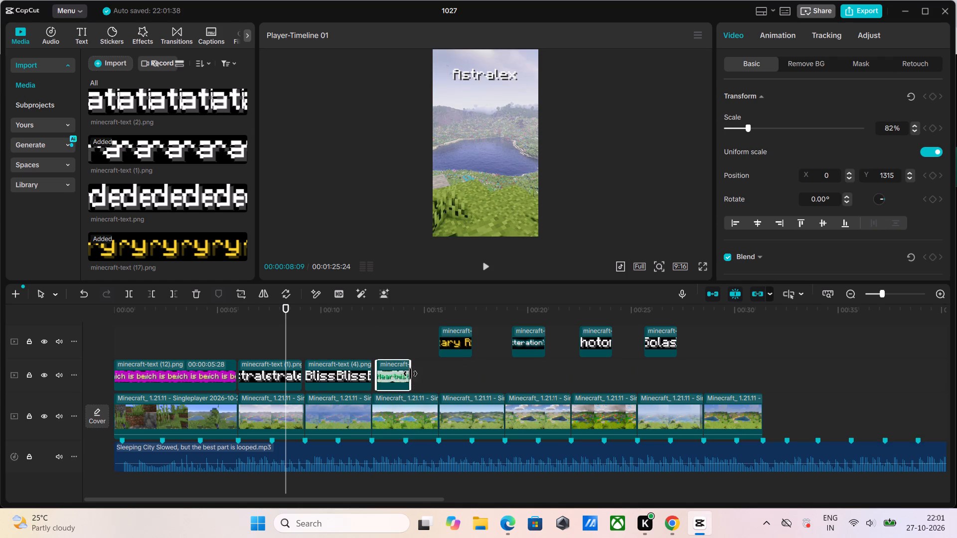
drag(410, 374, 433, 379)
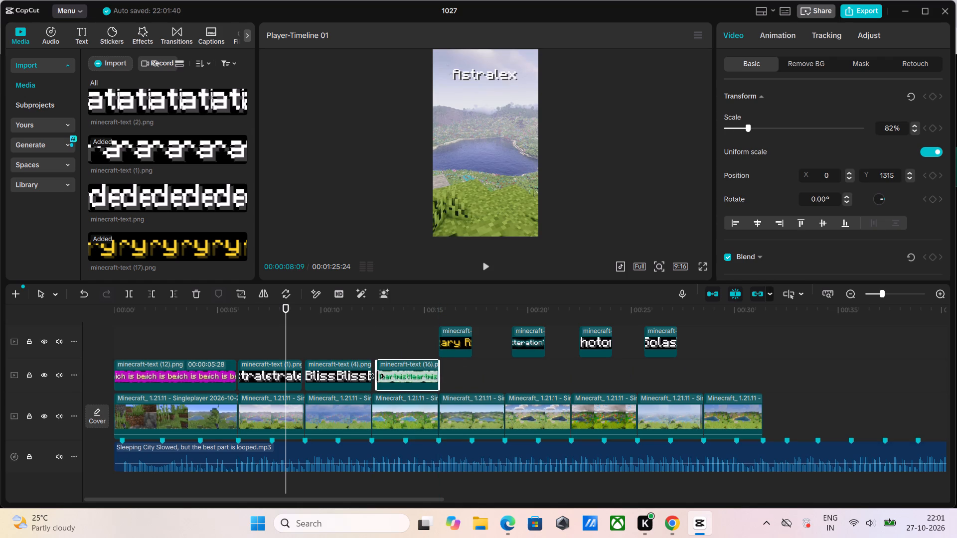
click(376, 376)
Return the gold minecraft-text (17) and IterationT labels to the label track and stretch them across the fifth and sixth footage clips.
drag(457, 340, 467, 372)
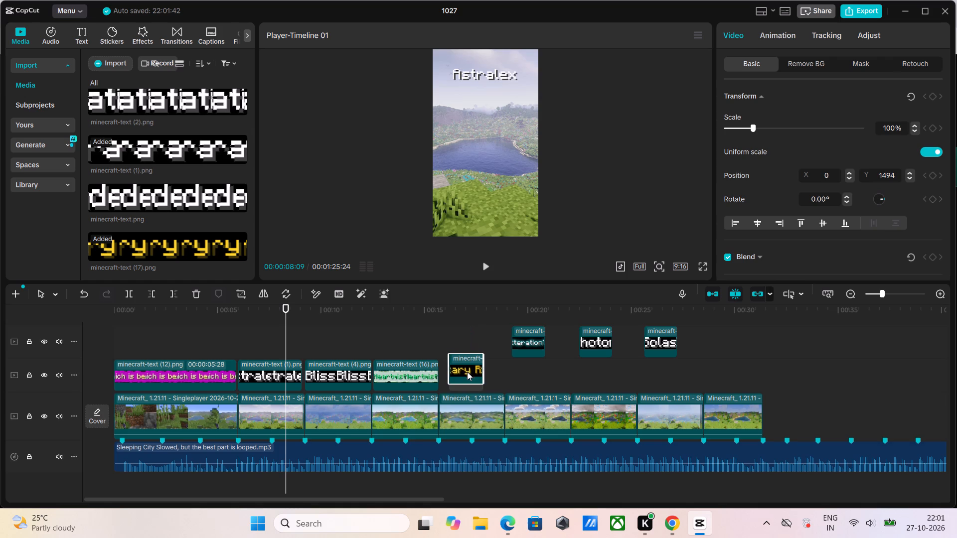
drag(467, 372, 459, 374)
drag(476, 375, 509, 381)
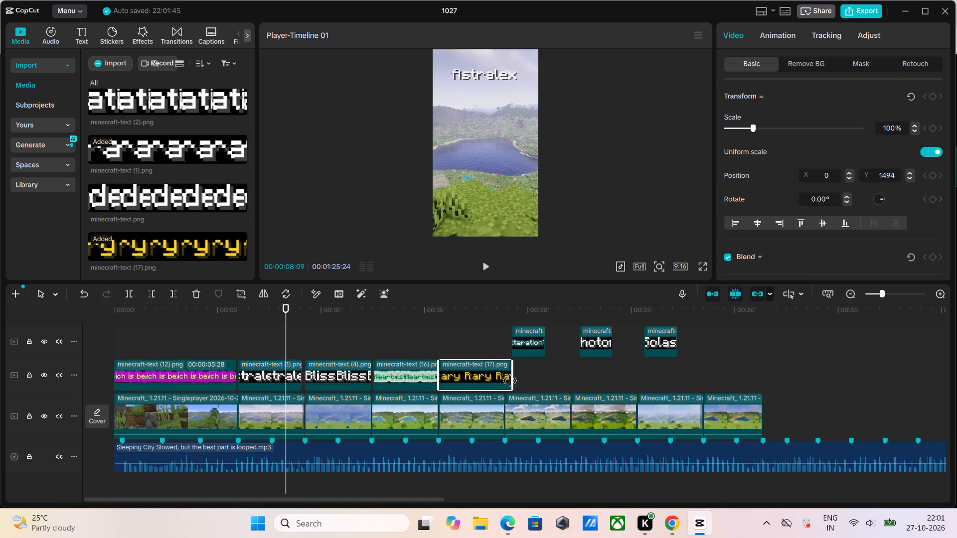
drag(510, 381, 504, 383)
click(531, 344)
drag(529, 339, 531, 371)
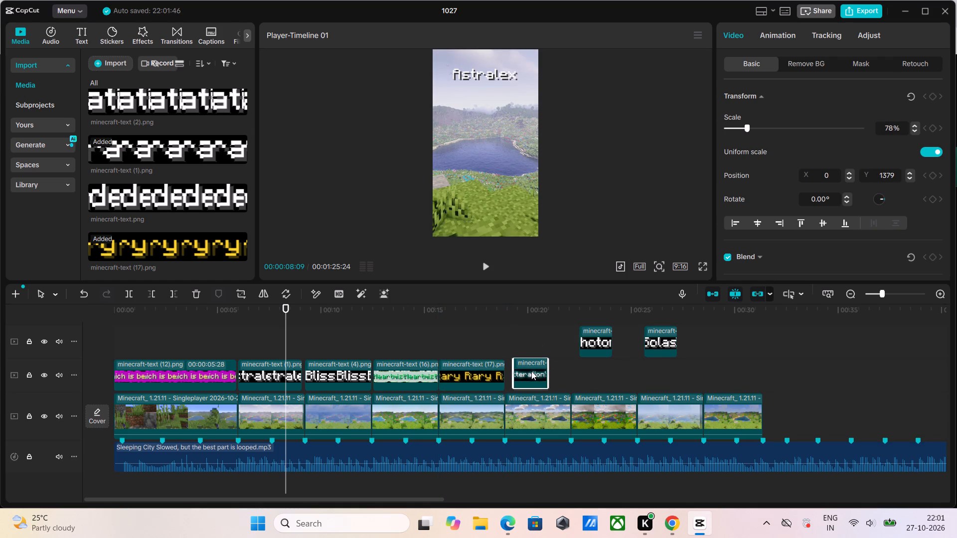
drag(531, 371, 525, 373)
drag(537, 372, 548, 374)
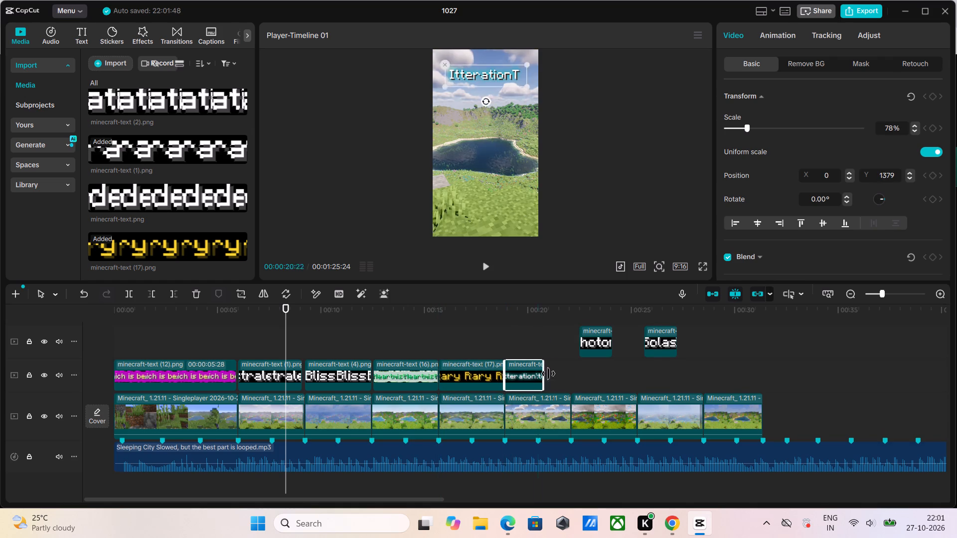
drag(548, 374, 567, 377)
Return the minecraft-text (7) and minecraft-text (3) labels to the label track and stretch them over the seventh and eighth footage clips.
click(589, 347)
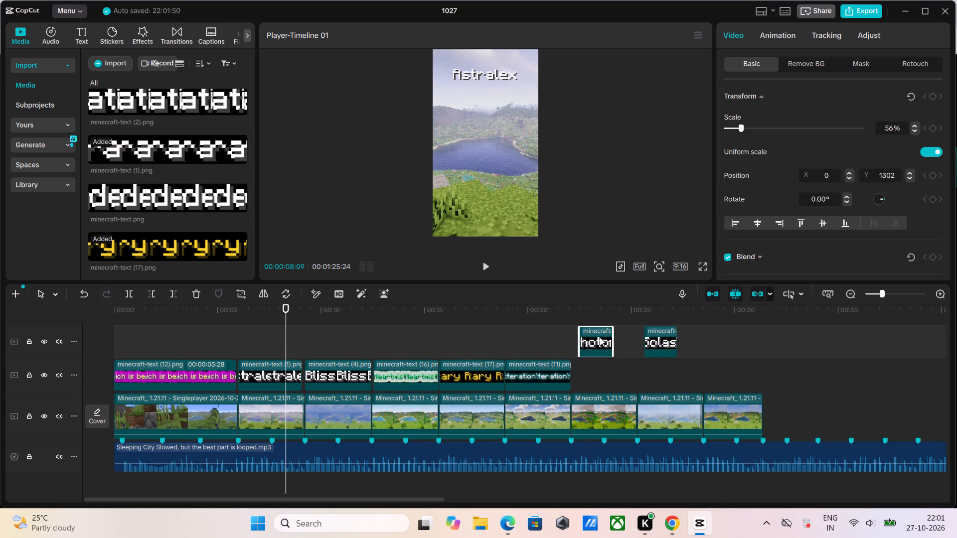
drag(600, 338, 596, 375)
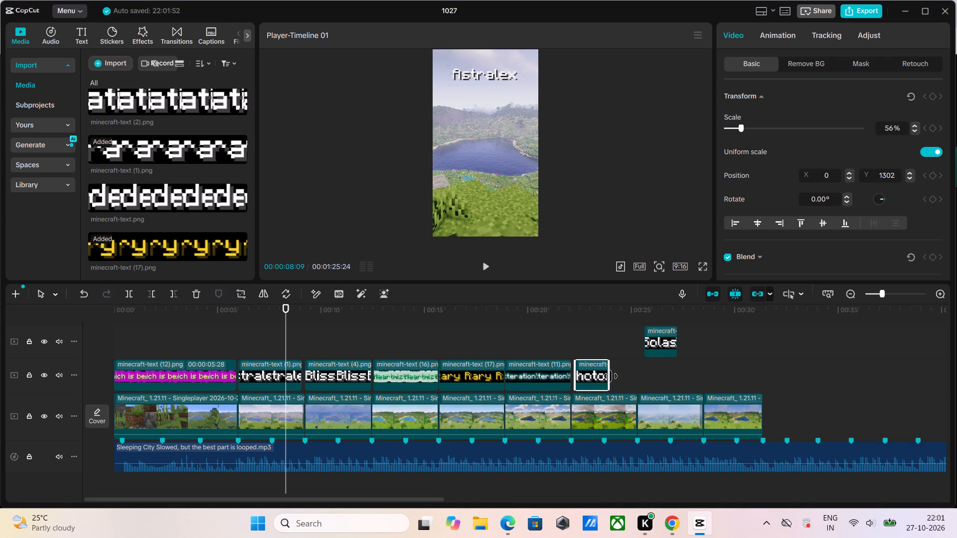
drag(609, 376, 633, 376)
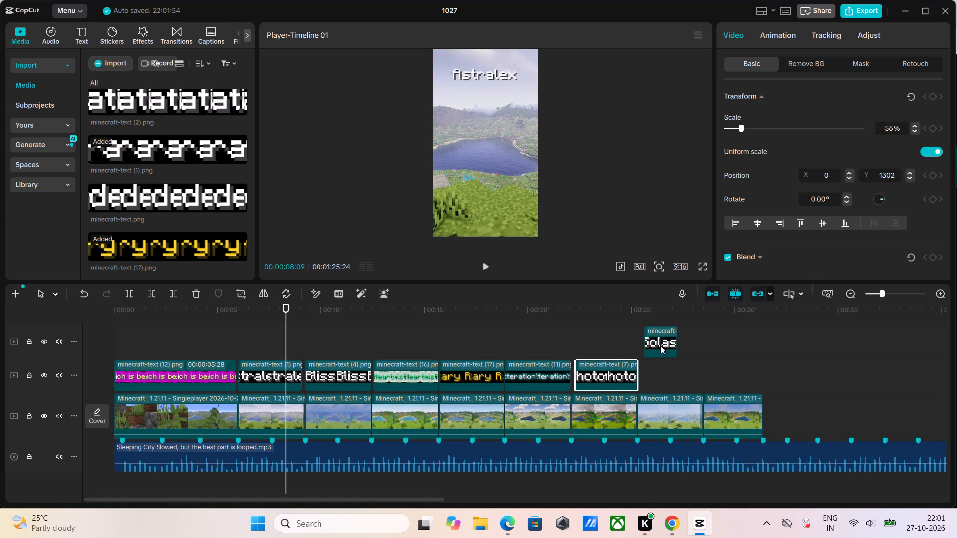
click(664, 344)
drag(666, 341, 666, 380)
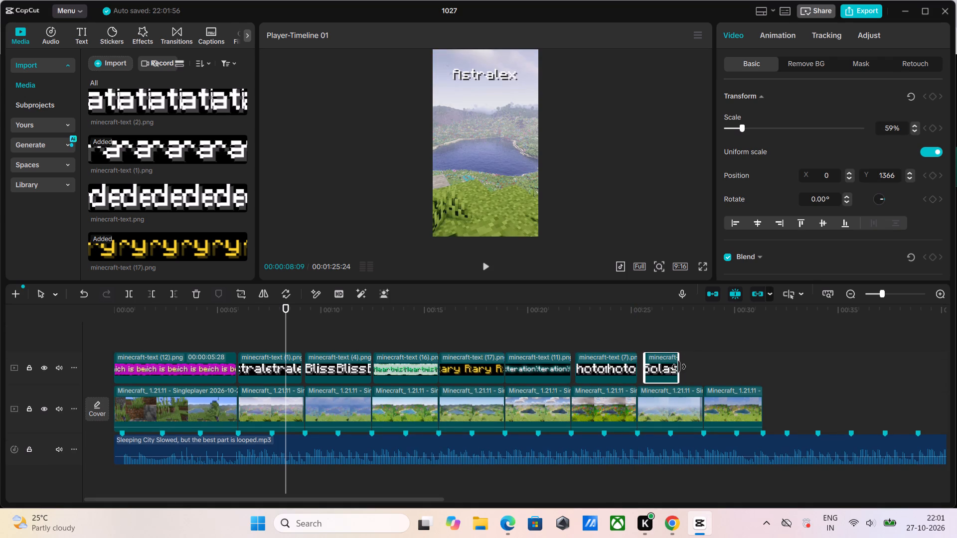
drag(679, 367, 700, 367)
drag(690, 367, 686, 370)
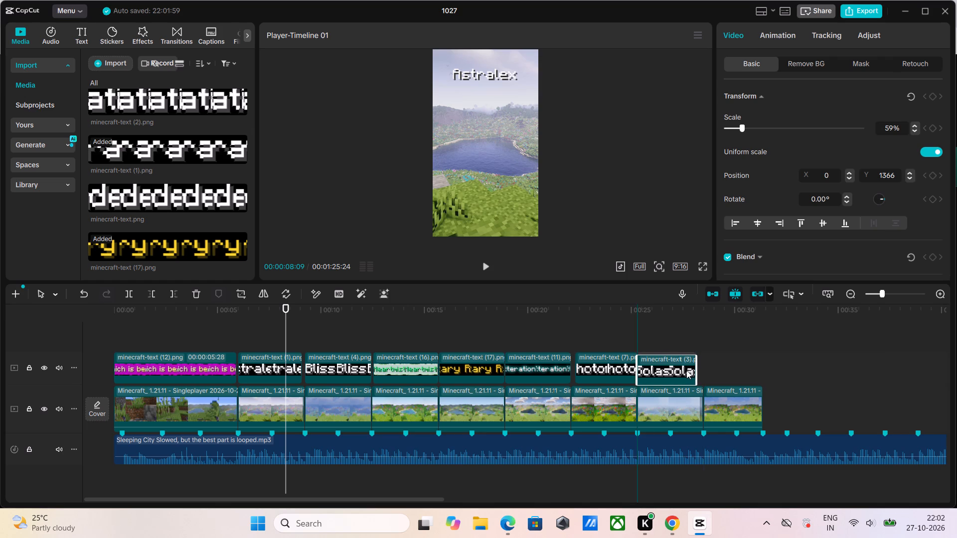
drag(686, 370, 686, 372)
click(697, 368)
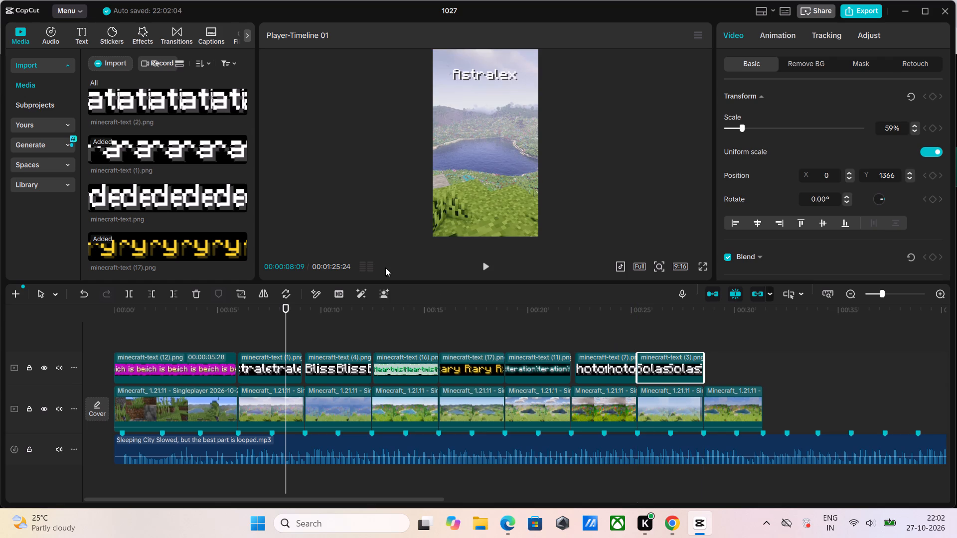
Add the Mellow image, minecraft-text (10).png, to the label track directly after the minecraft-text (3) label, at the last footage clip's start.
scroll(122, 168, down, 11)
scroll(178, 218, up, 6)
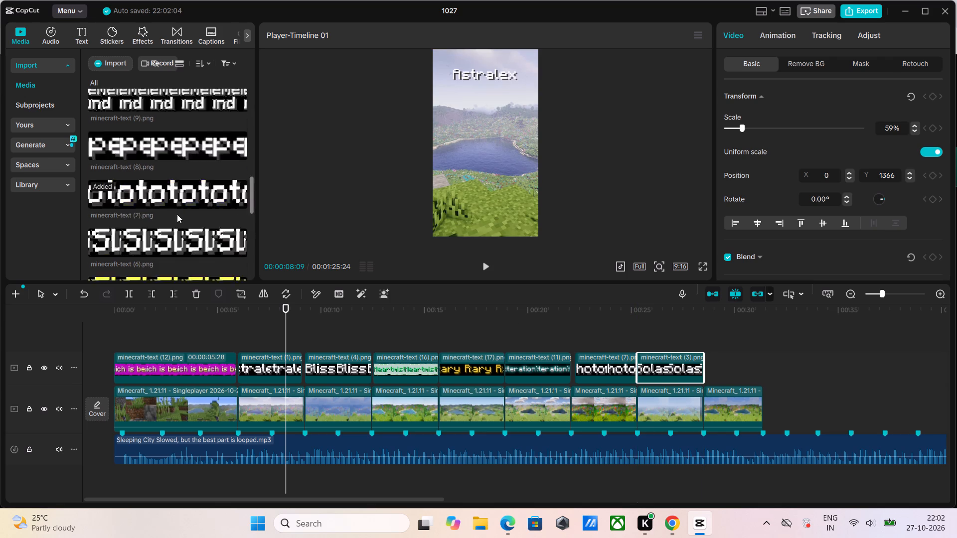
scroll(177, 214, up, 15)
scroll(169, 203, down, 7)
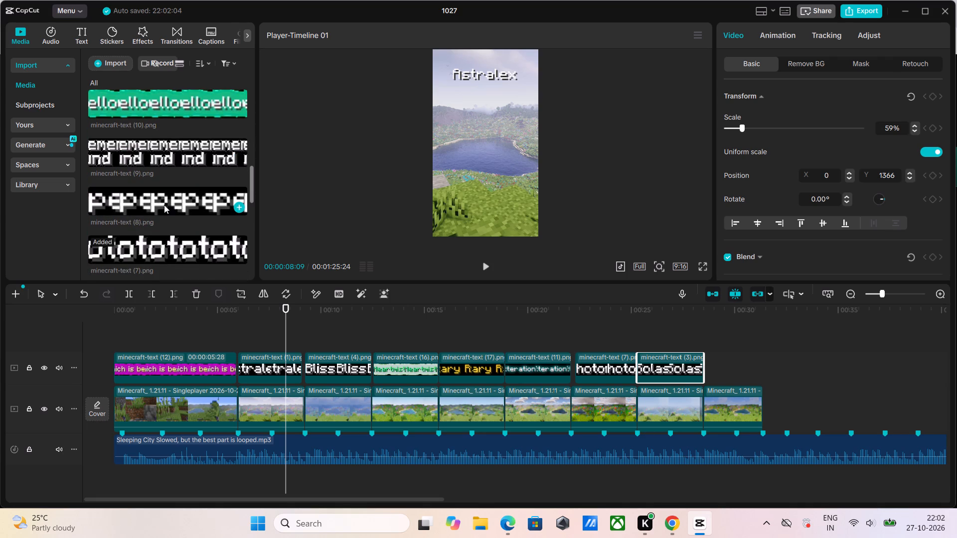
scroll(164, 205, up, 1)
click(176, 158)
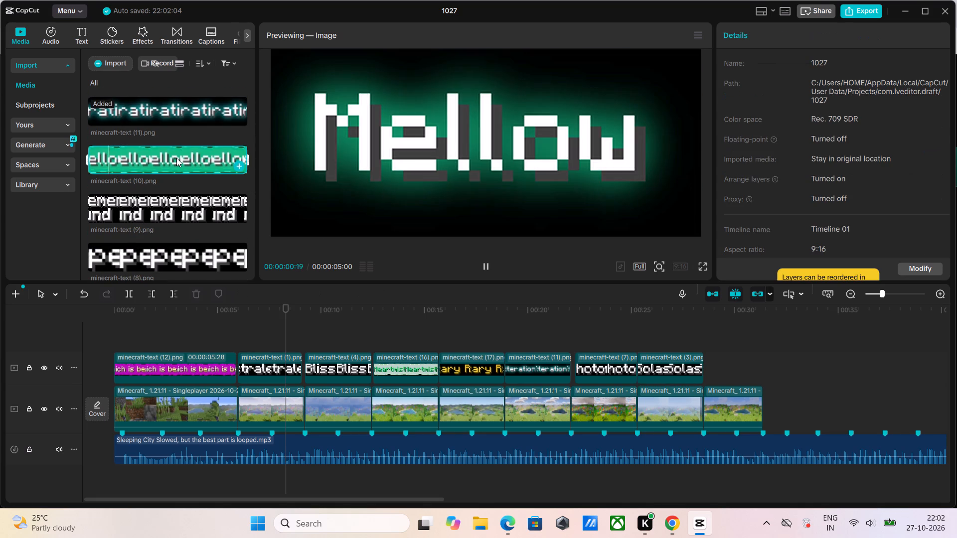
drag(176, 158, 707, 374)
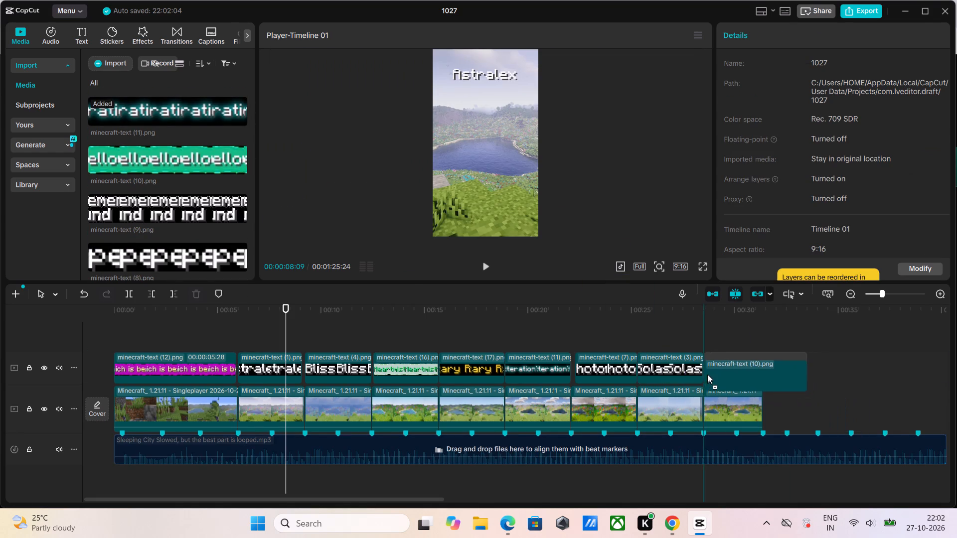
drag(707, 374, 707, 376)
click(772, 369)
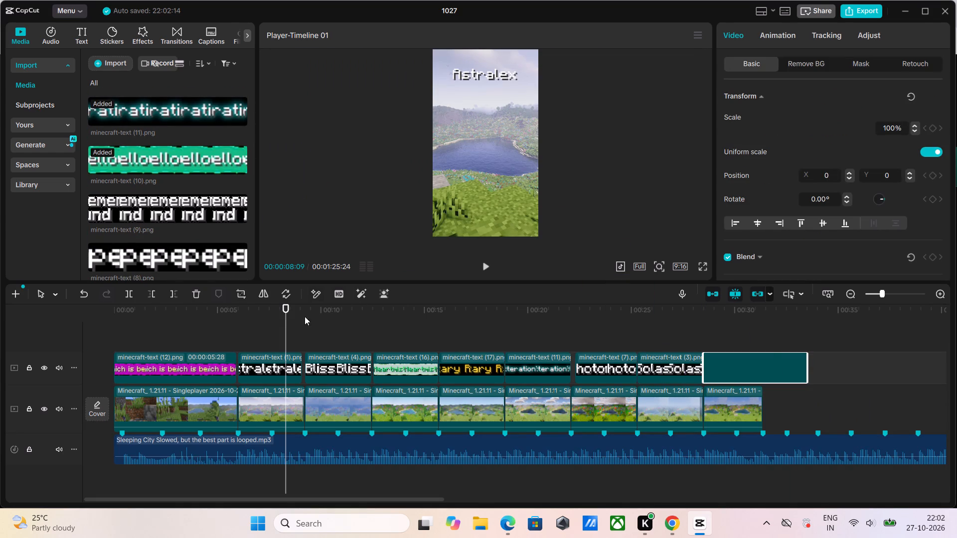
At about 00:00:29:20, move the Mellow label slightly down in the frame to position X 0, Y -230.
drag(280, 306, 728, 345)
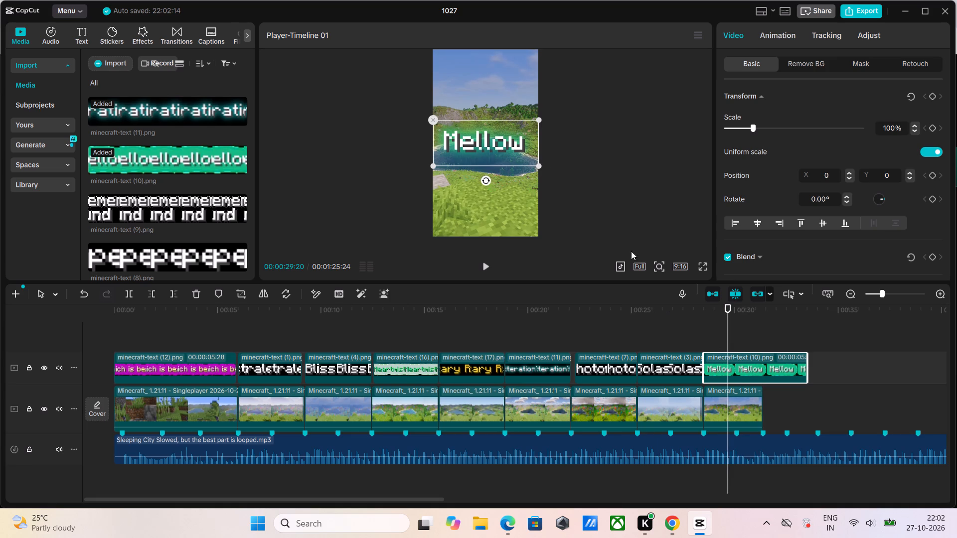
drag(492, 144, 495, 155)
Look through the imported text images and preview several to check which shader names are available and already used.
scroll(157, 202, up, 12)
scroll(193, 211, down, 2)
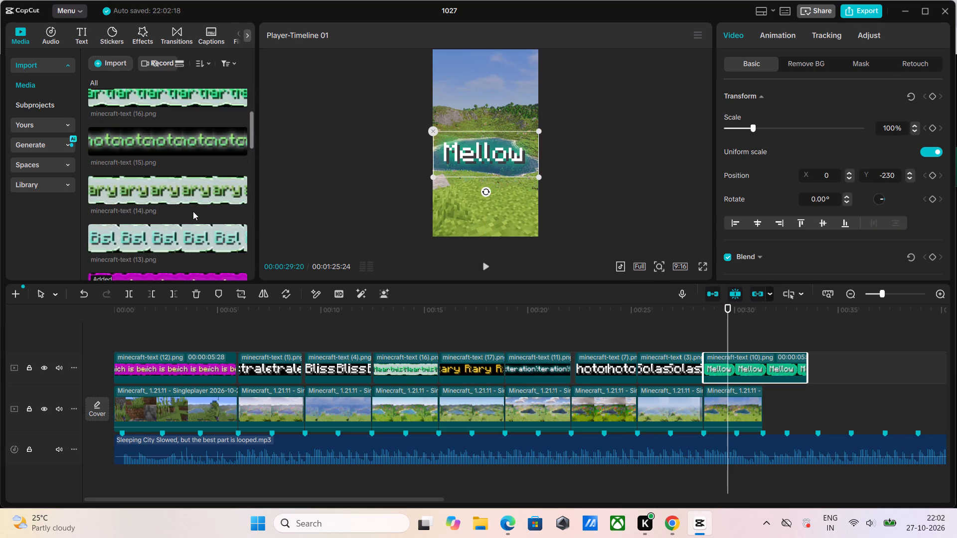
scroll(193, 211, down, 1)
scroll(193, 211, up, 1)
click(194, 125)
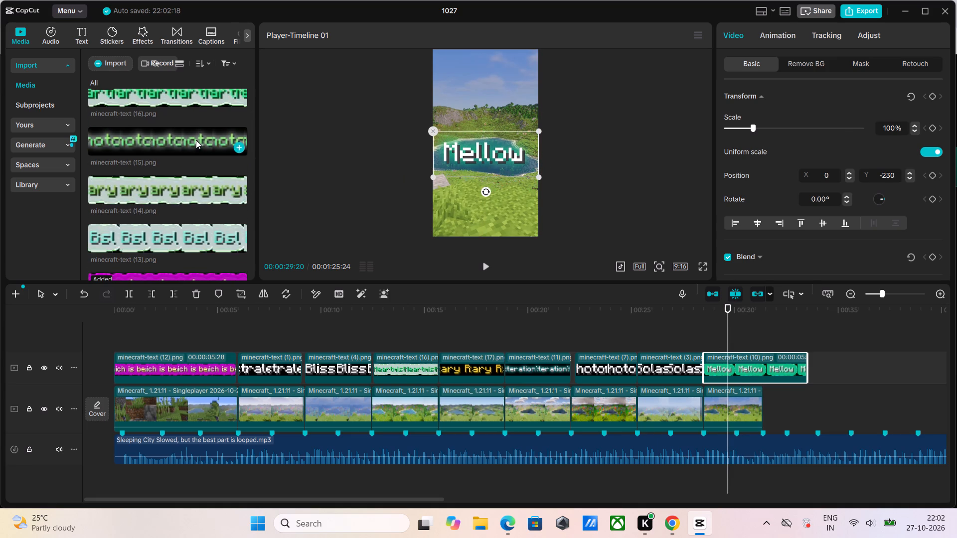
click(196, 141)
click(196, 173)
click(194, 195)
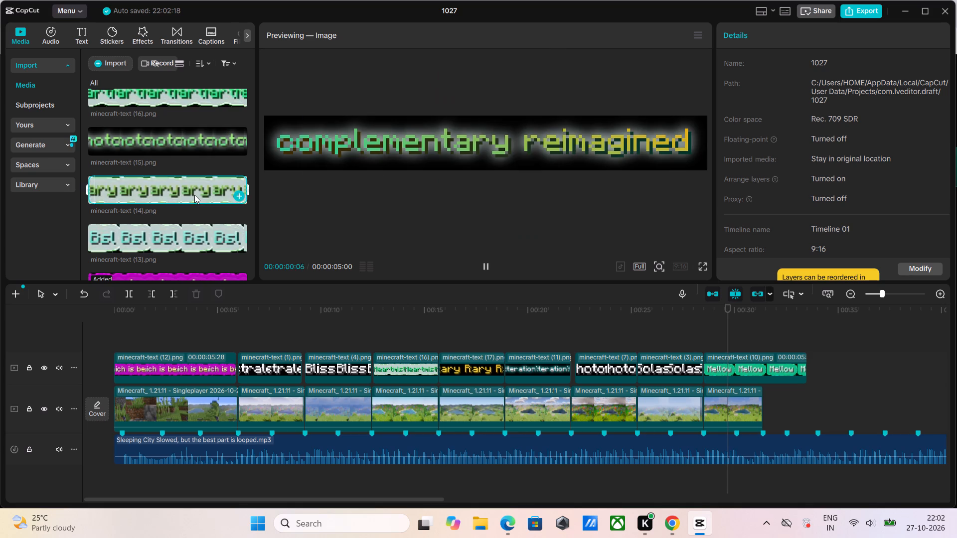
scroll(194, 195, down, 2)
click(184, 186)
click(181, 222)
scroll(181, 222, down, 3)
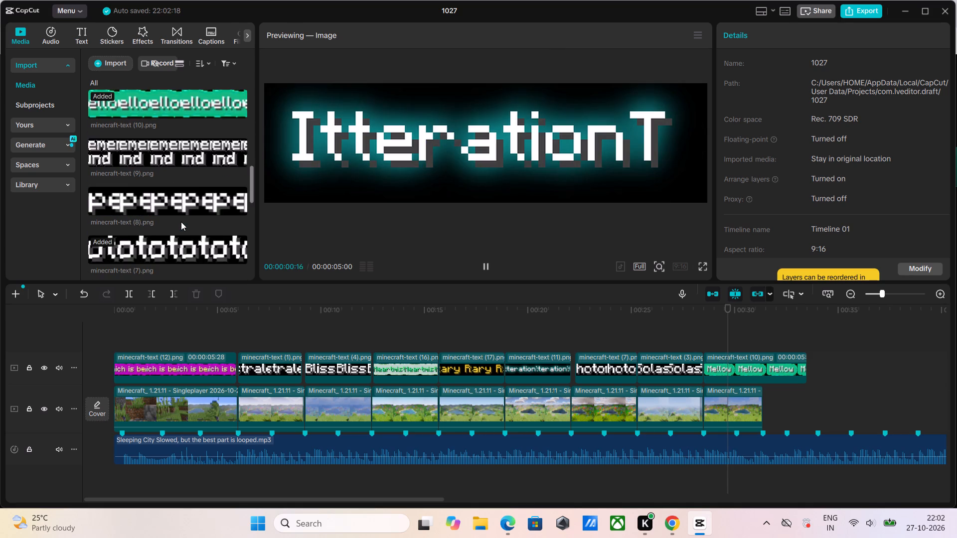
scroll(181, 222, down, 17)
scroll(181, 222, up, 3)
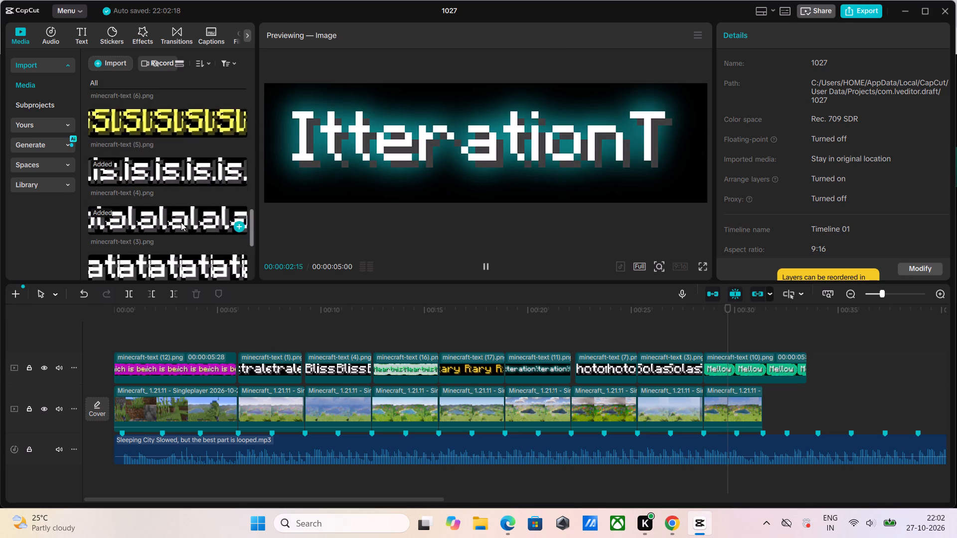
scroll(181, 222, up, 7)
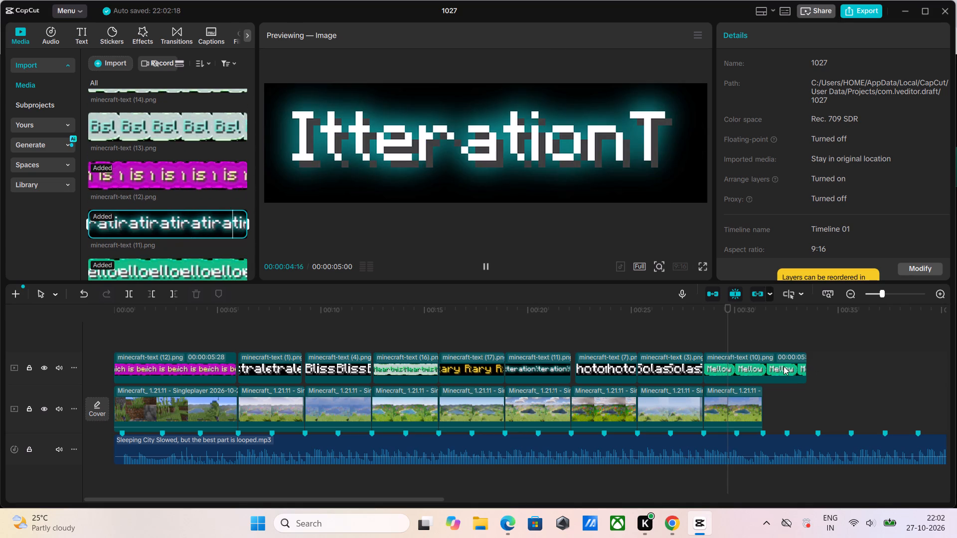
Trim the end of the Mellow label to the end of the last footage clip.
click(784, 366)
drag(807, 367, 763, 380)
Scale the Mellow label to 72% and move it to the top of the frame at position X 0, Y 1289.
drag(505, 155, 505, 84)
drag(489, 150, 494, 89)
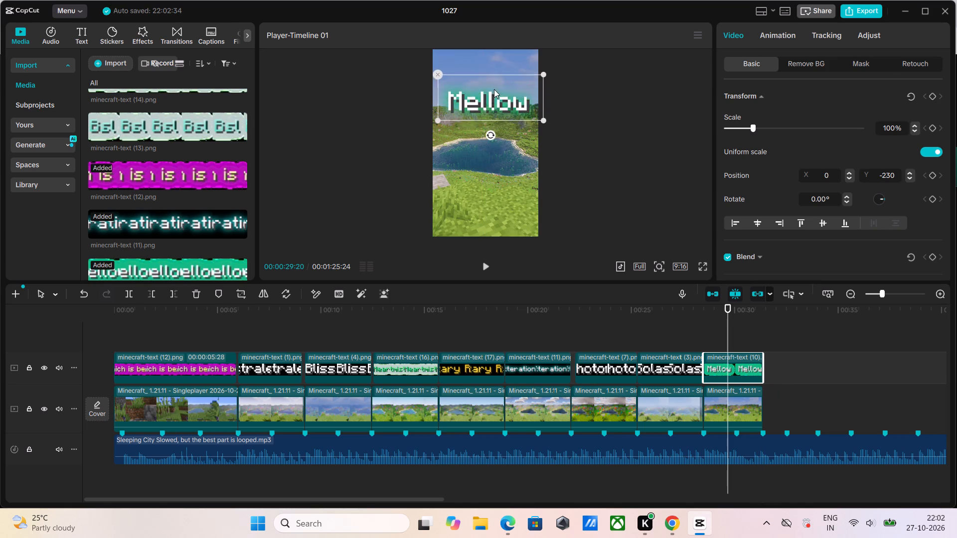
drag(494, 89, 494, 87)
drag(542, 114, 521, 100)
drag(510, 93, 502, 81)
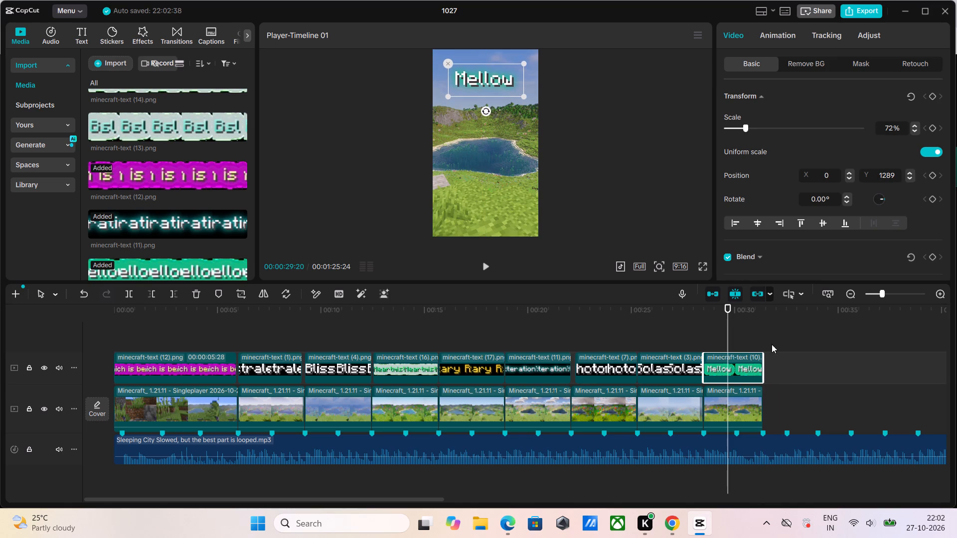
Split the Sleeping City Slowed track at the end of the last footage clip, 00:00:31:11, and delete the remainder.
drag(726, 304, 767, 321)
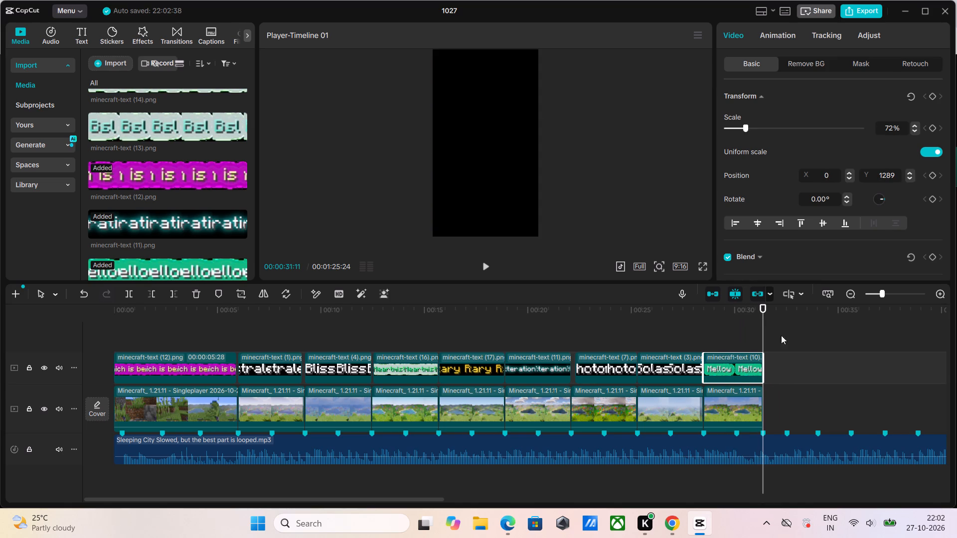
click(792, 445)
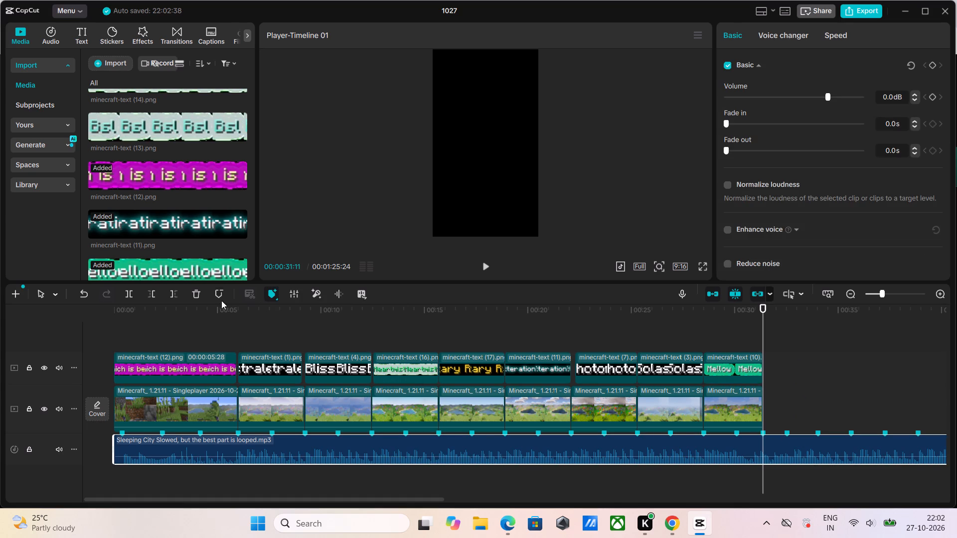
click(135, 293)
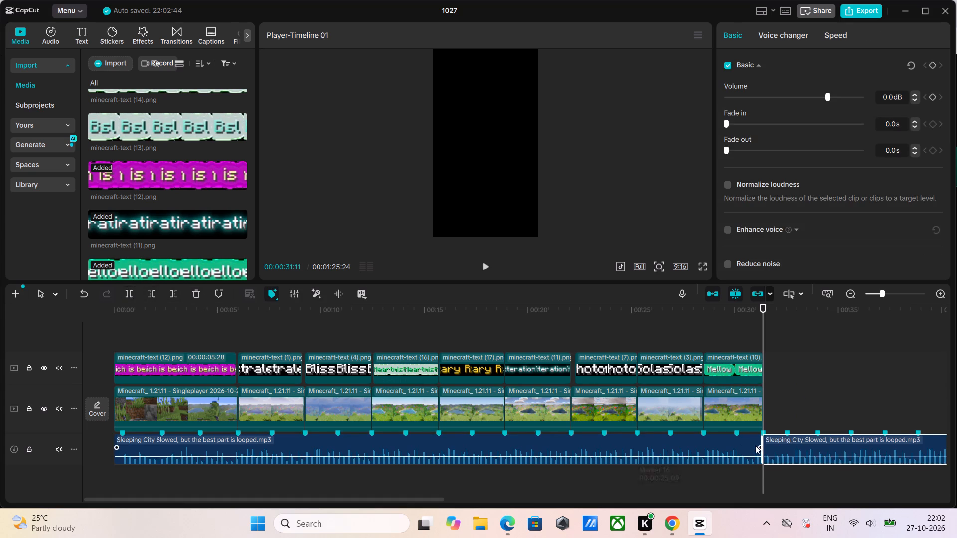
key(Delete)
Play the edit from the start and extend the Photon label's start slightly to close the gap before it.
drag(753, 320, 318, 411)
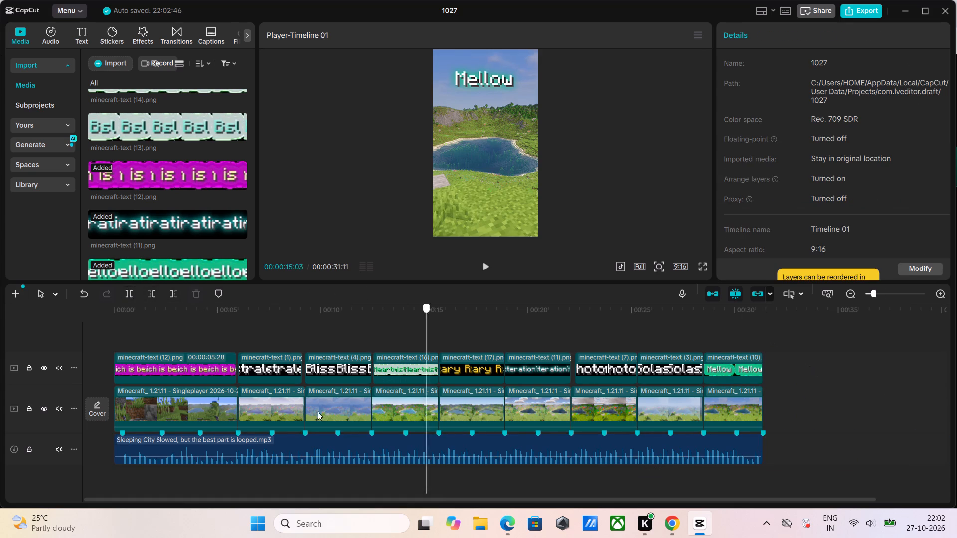
drag(318, 411, 181, 418)
key(space)
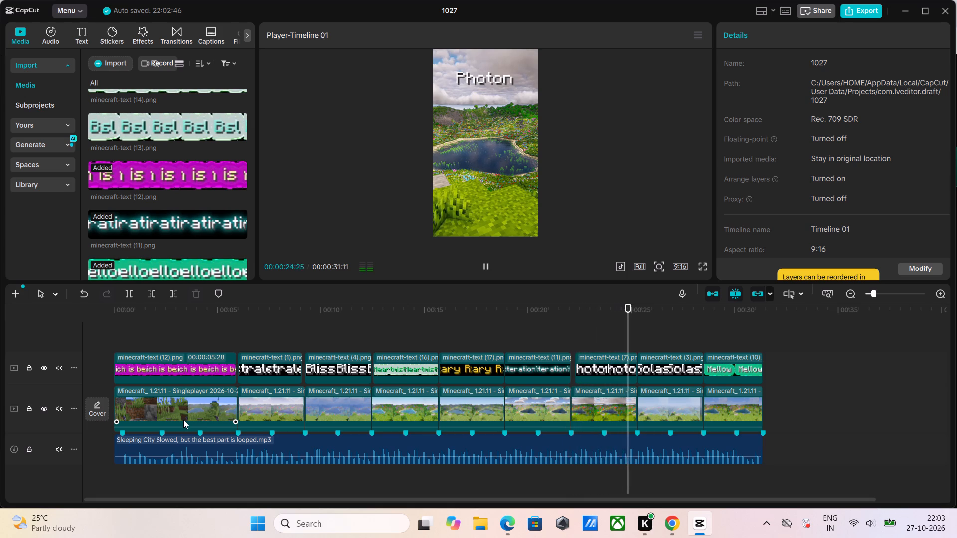
click(584, 367)
click(577, 366)
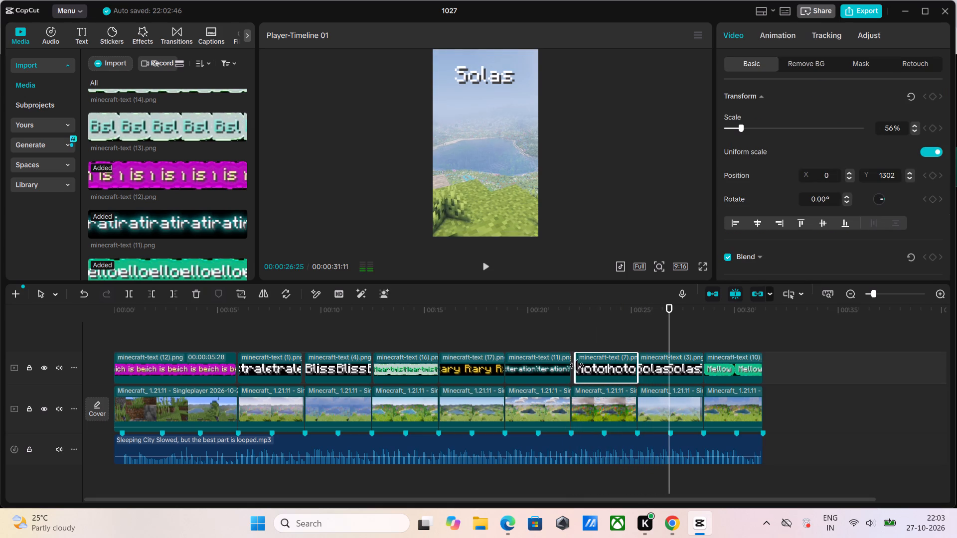
Shift the Solas footage clip to an earlier part of its recording by extending its start and trimming its end back to the beat marker.
drag(665, 314, 629, 327)
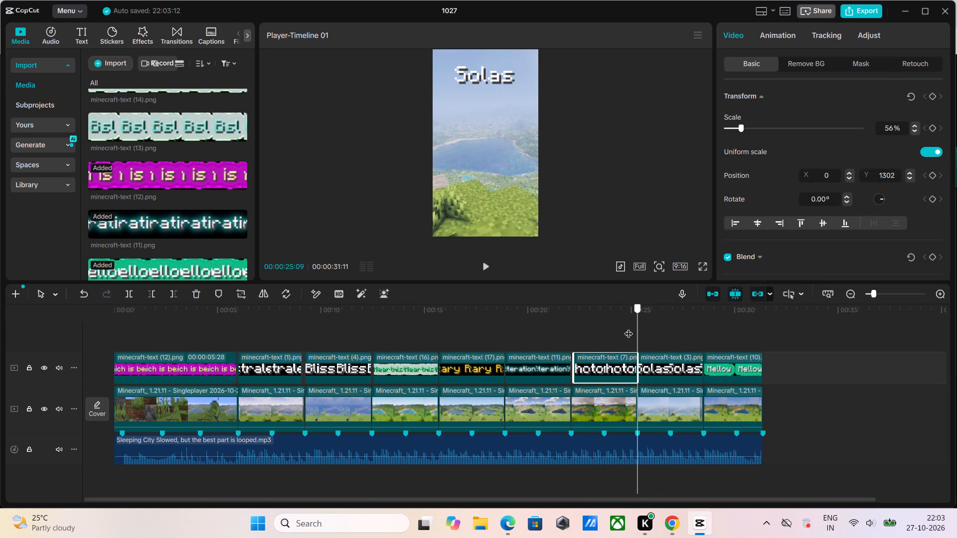
drag(629, 327, 614, 333)
key(space)
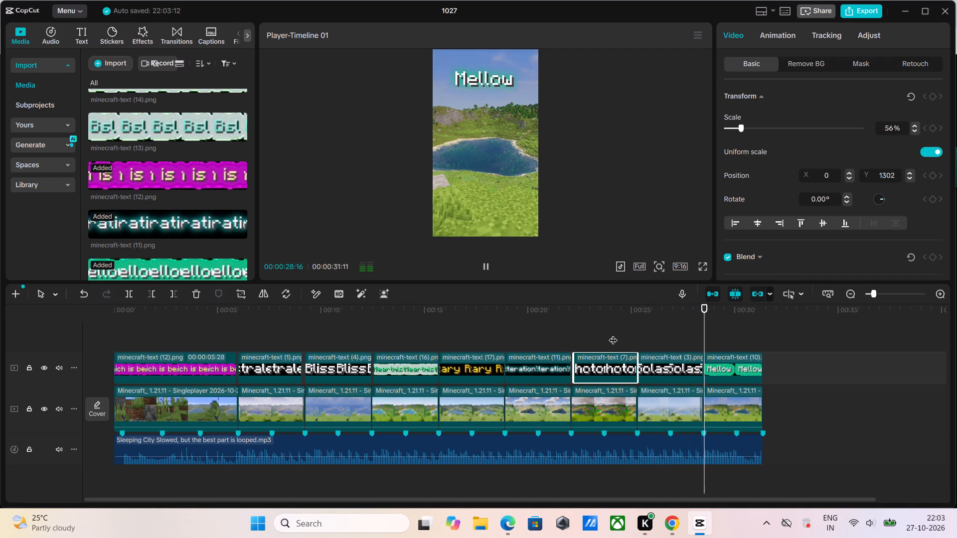
key(space)
click(674, 405)
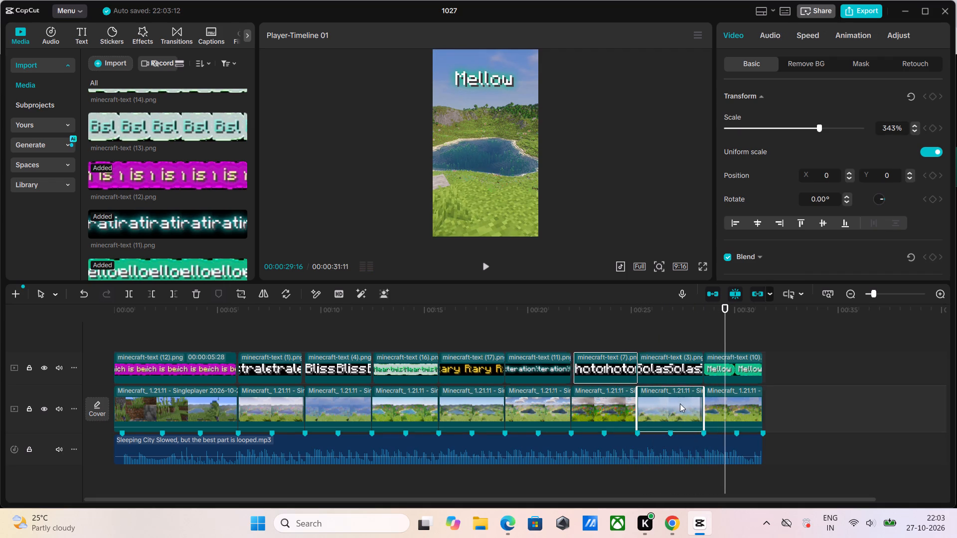
drag(638, 410, 633, 413)
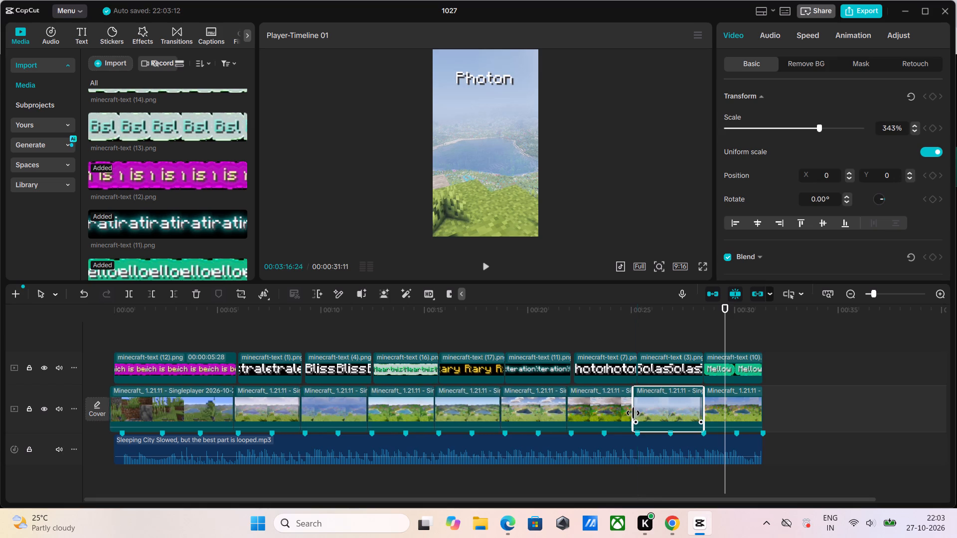
drag(633, 413, 620, 416)
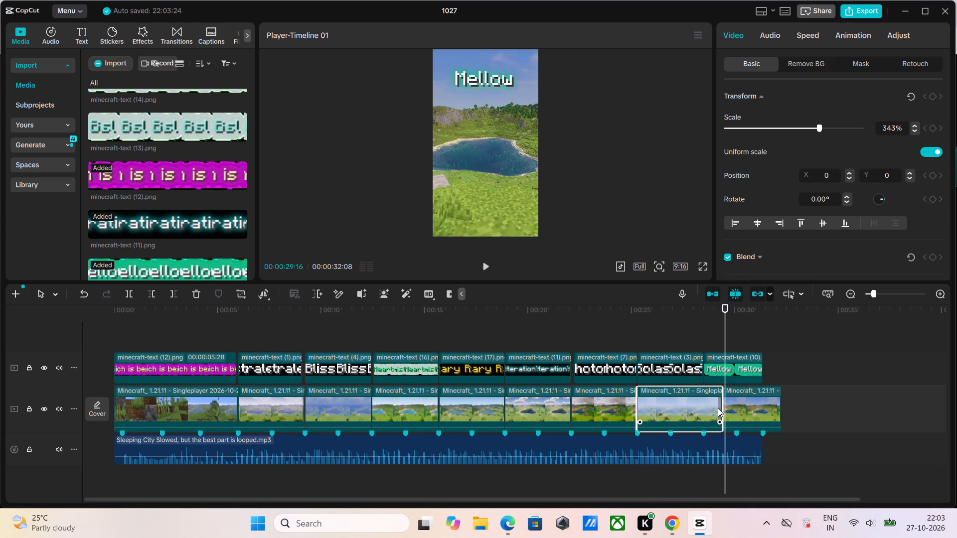
drag(722, 407, 704, 415)
drag(638, 413, 618, 417)
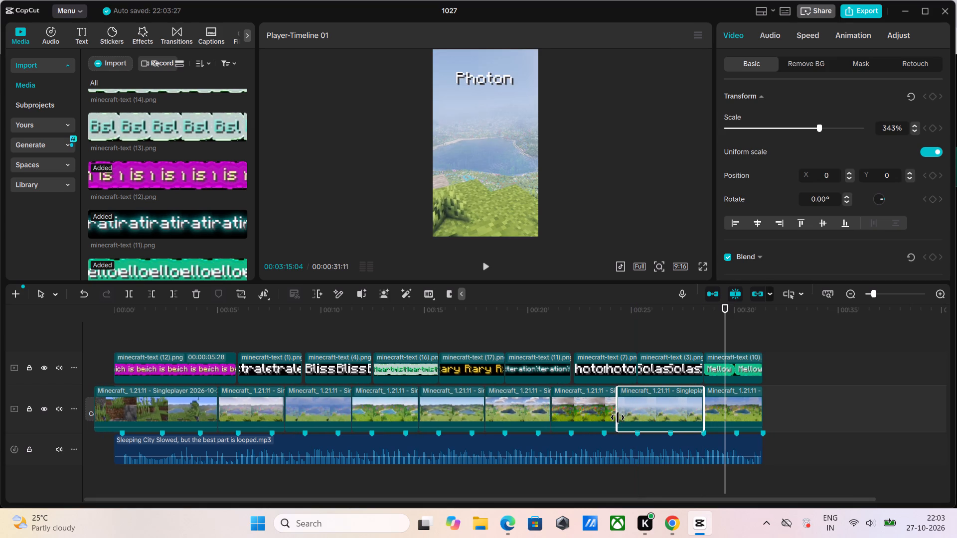
drag(618, 417, 622, 417)
drag(719, 407, 706, 412)
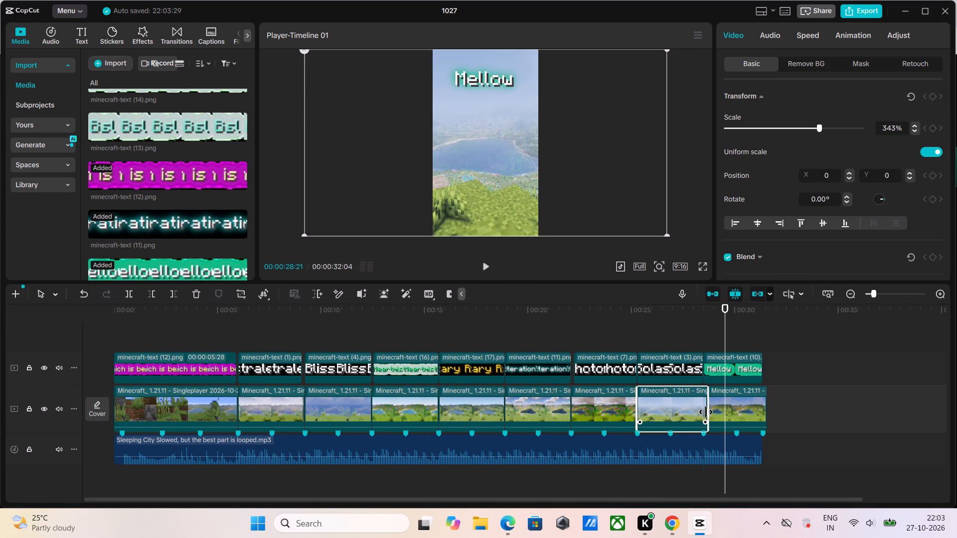
drag(706, 412, 705, 412)
drag(724, 329, 655, 364)
key(space)
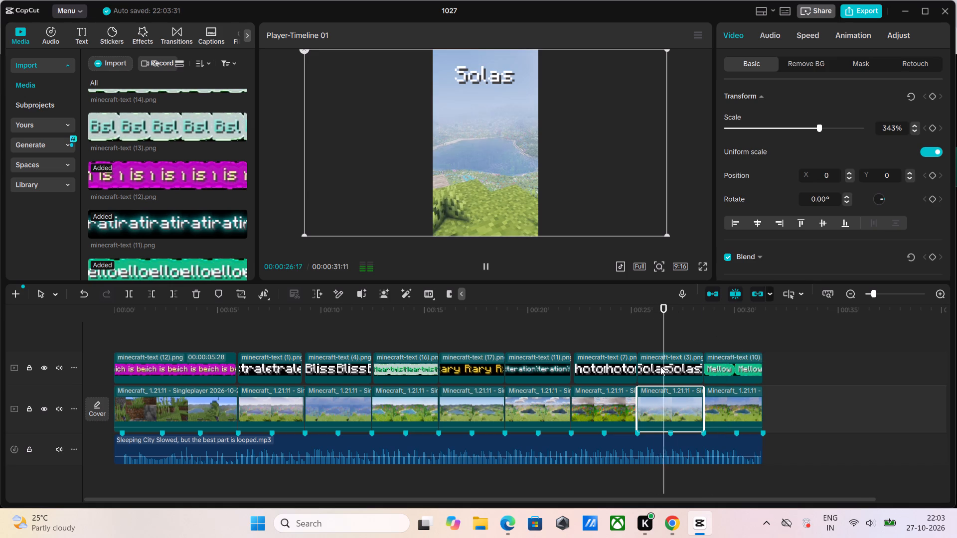
Shift the Astralex footage clip to an earlier part of its recording to drop the pause menu, with its end trimmed to the beat marker.
drag(669, 346, 276, 424)
key(space)
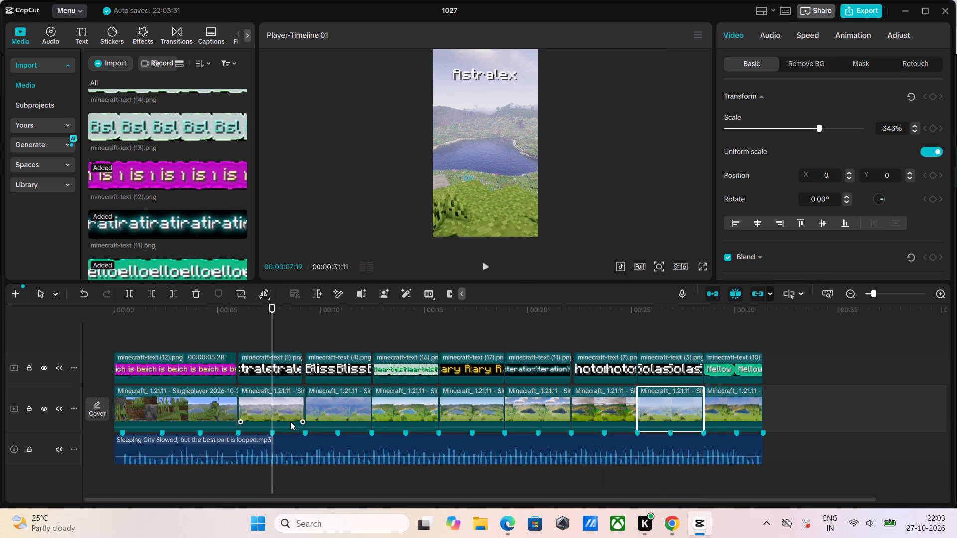
key(space)
key(space)
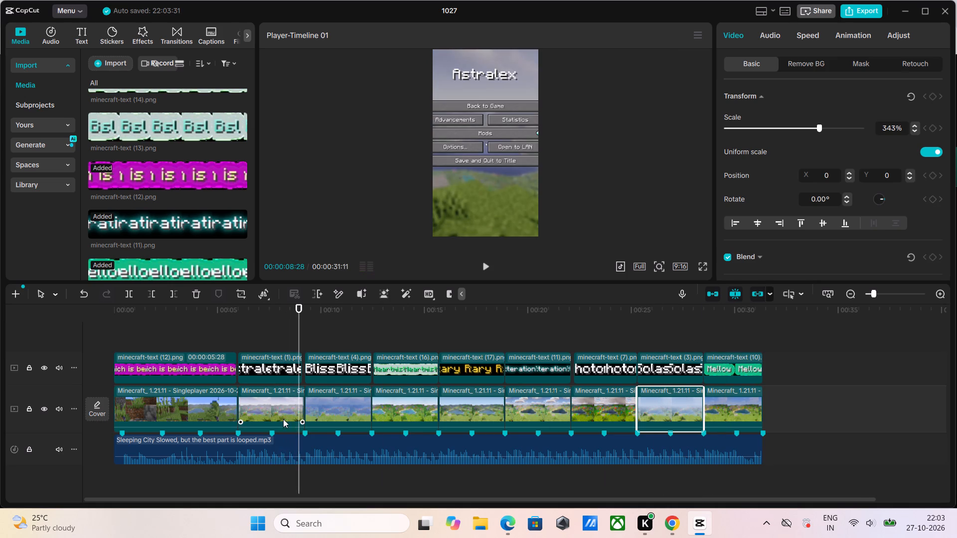
click(283, 414)
drag(306, 406, 294, 412)
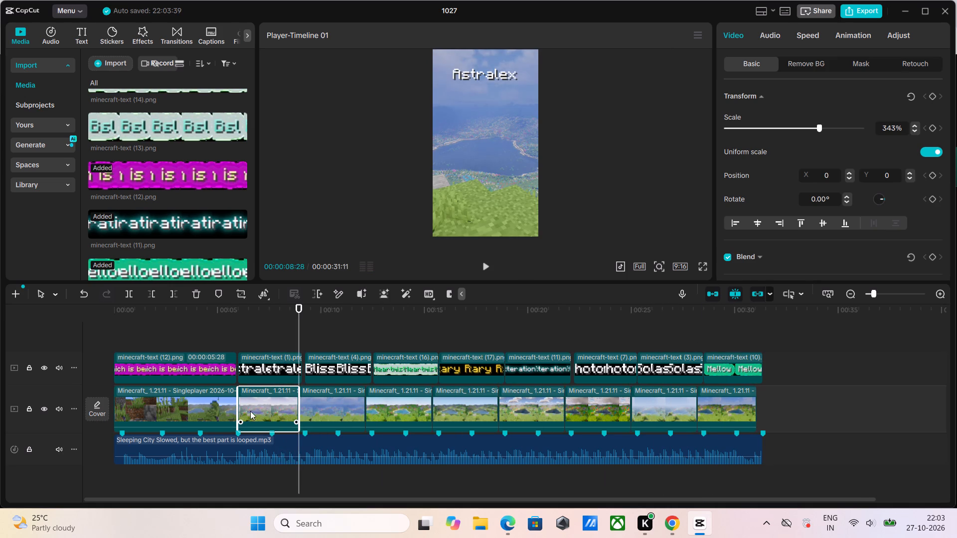
drag(237, 409, 228, 412)
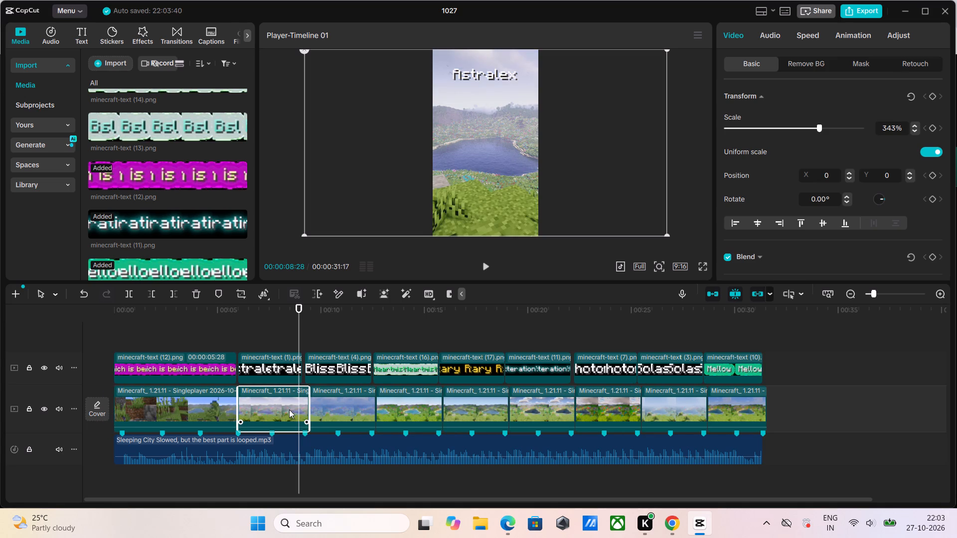
drag(310, 409, 300, 412)
key(space)
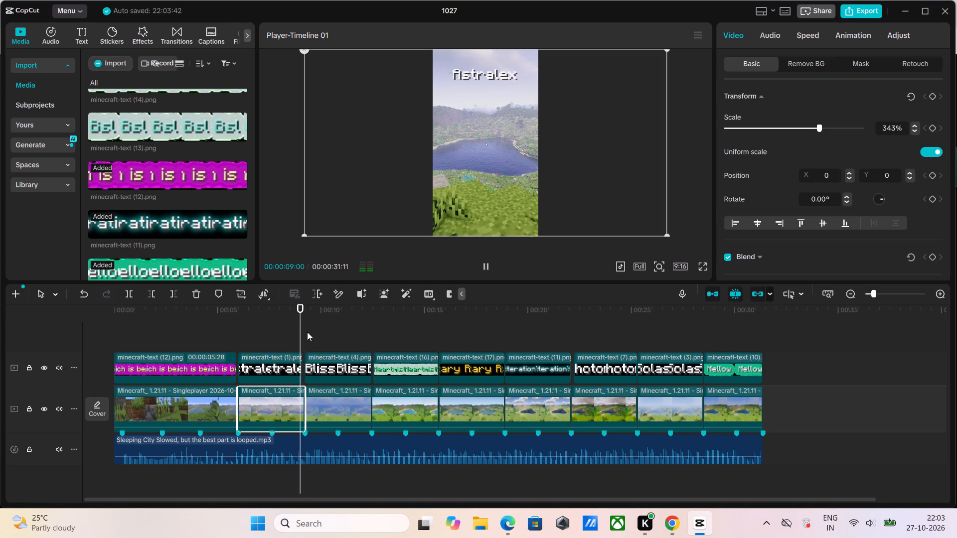
key(space)
drag(238, 412, 227, 416)
drag(317, 410, 308, 414)
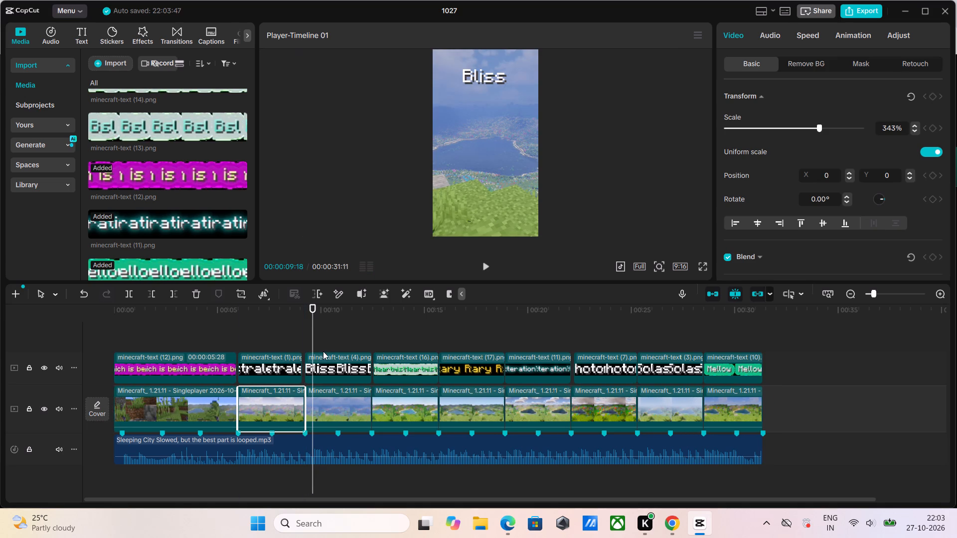
drag(316, 315, 288, 343)
key(space)
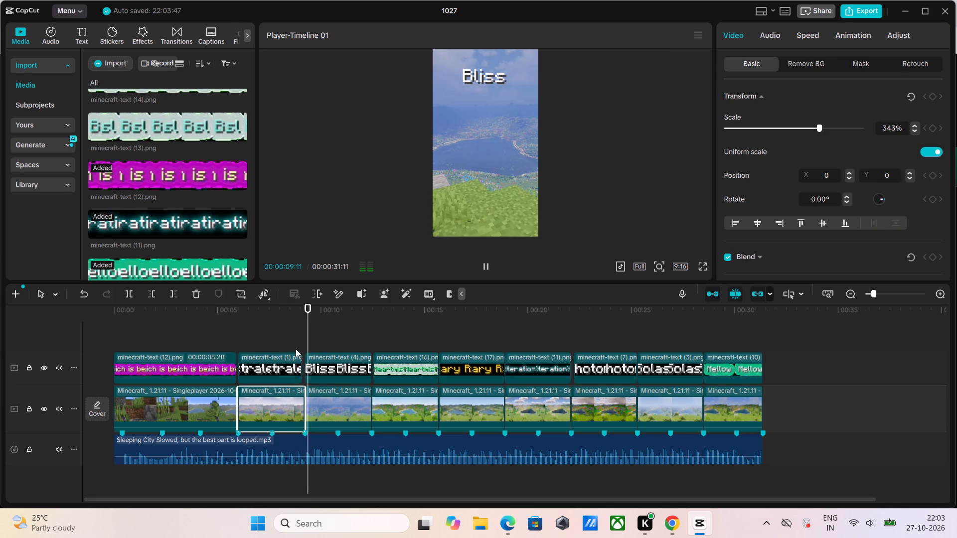
key(space)
Extend the Astralex label's end to meet the Bliss label and play the following clips.
click(288, 358)
click(301, 365)
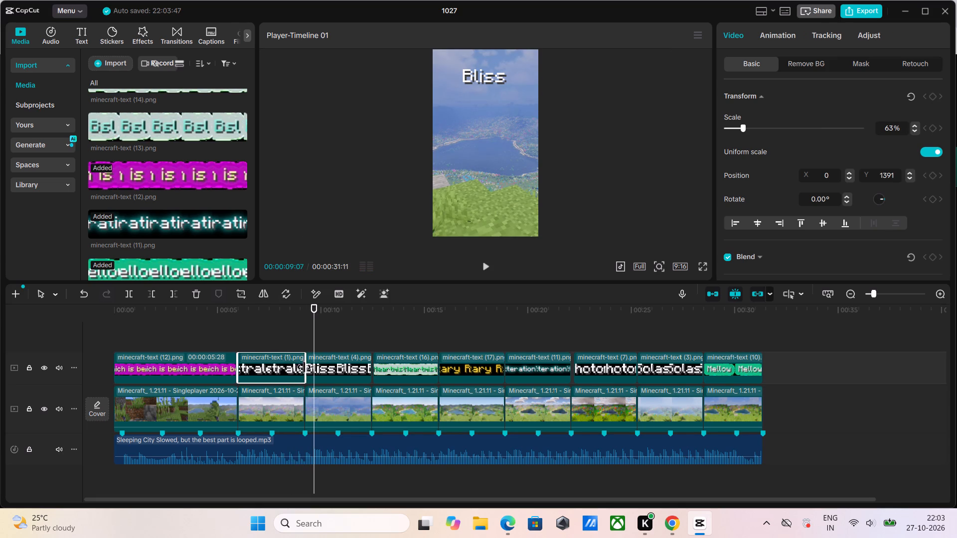
key(space)
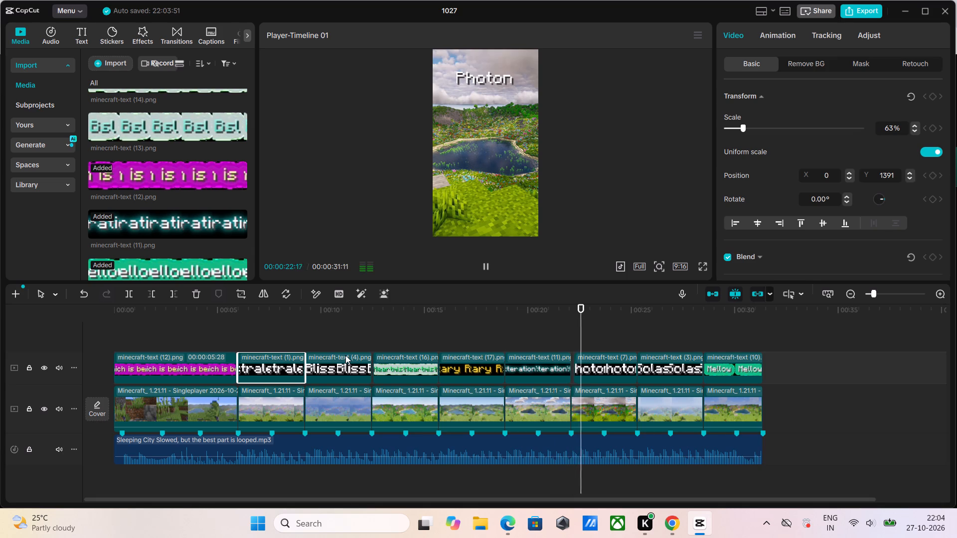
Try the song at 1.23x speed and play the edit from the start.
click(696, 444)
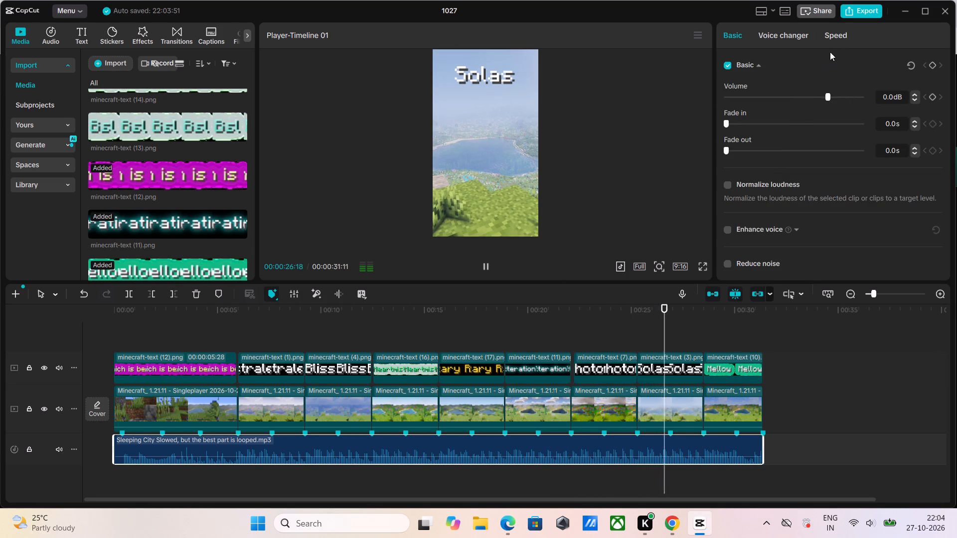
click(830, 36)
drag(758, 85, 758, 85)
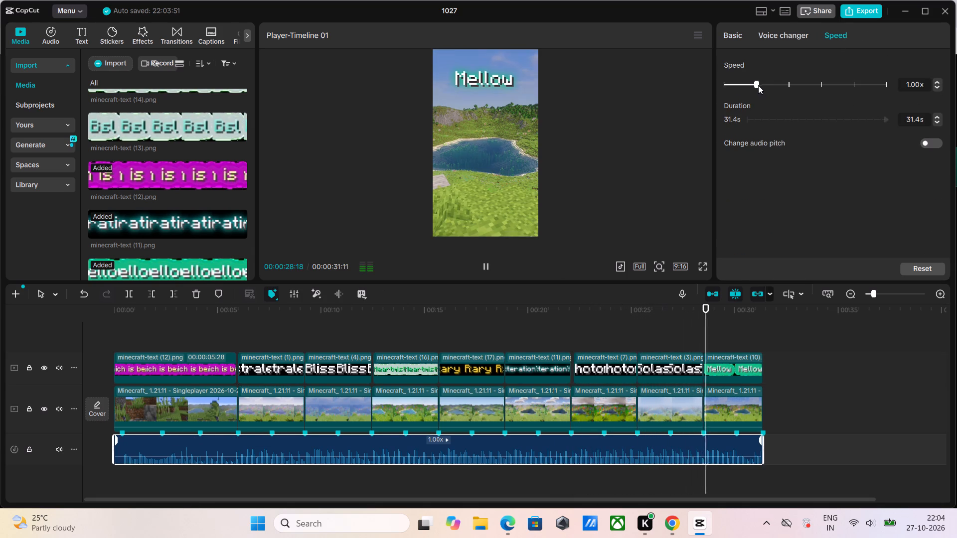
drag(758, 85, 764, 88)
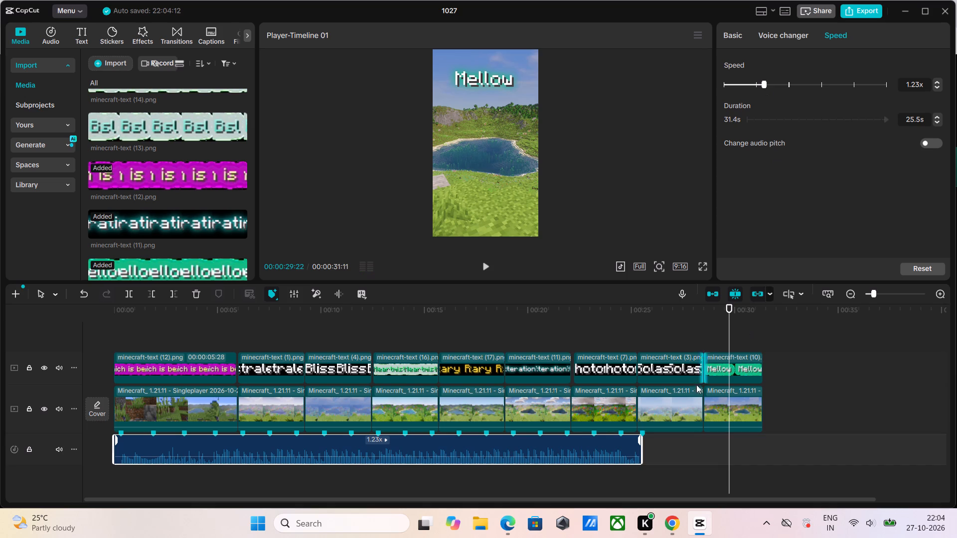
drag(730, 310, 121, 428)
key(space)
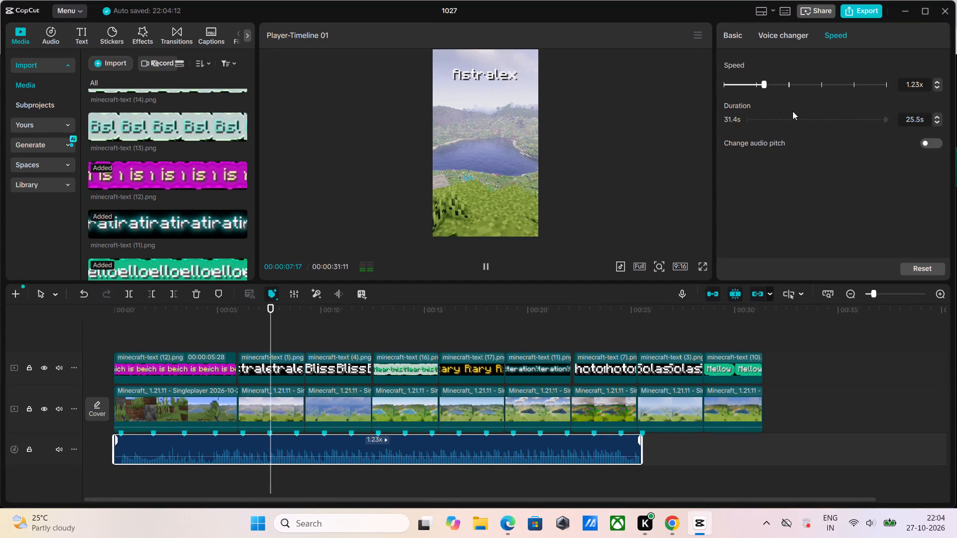
Set the song's speed to 1.14x and replay the opening clips to check them against the music.
click(763, 83)
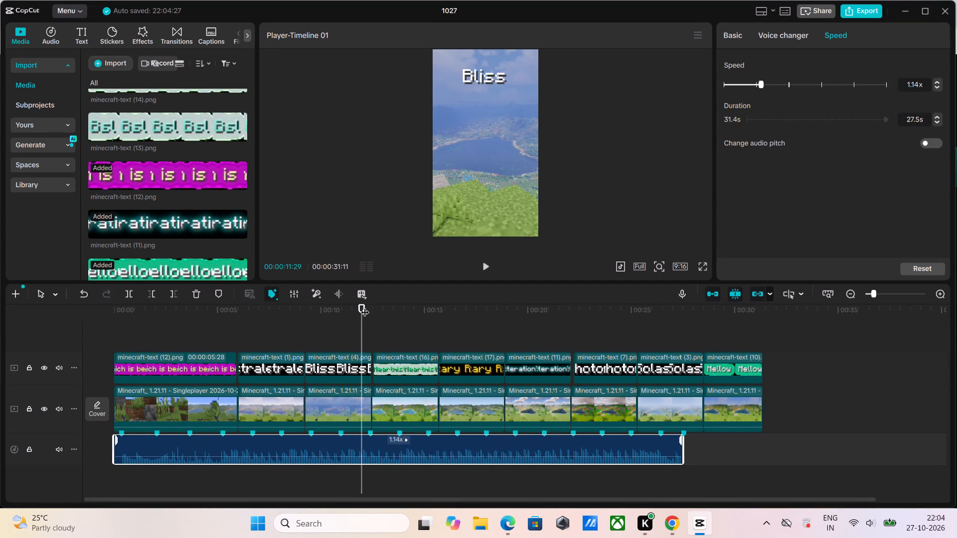
drag(363, 307, 227, 368)
key(space)
key(space)
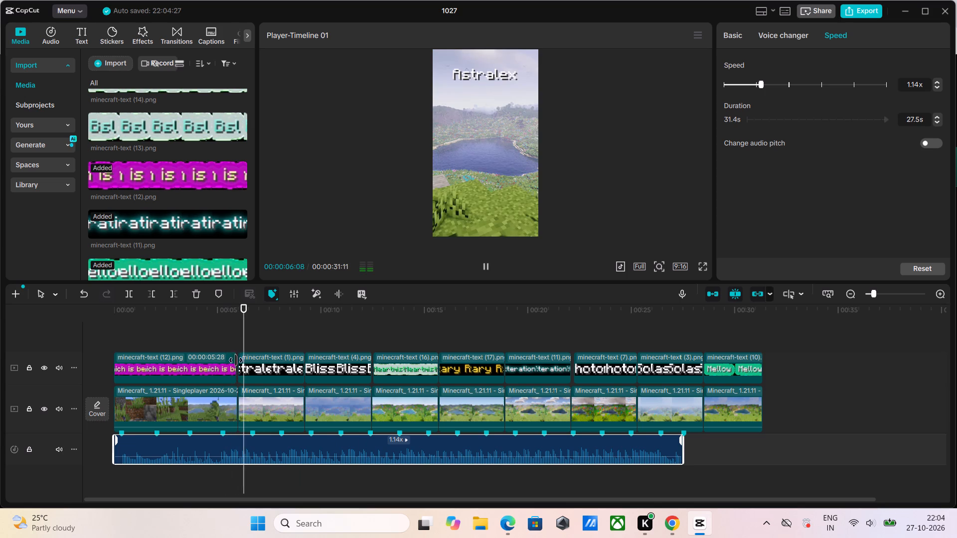
drag(242, 307, 170, 327)
key(space)
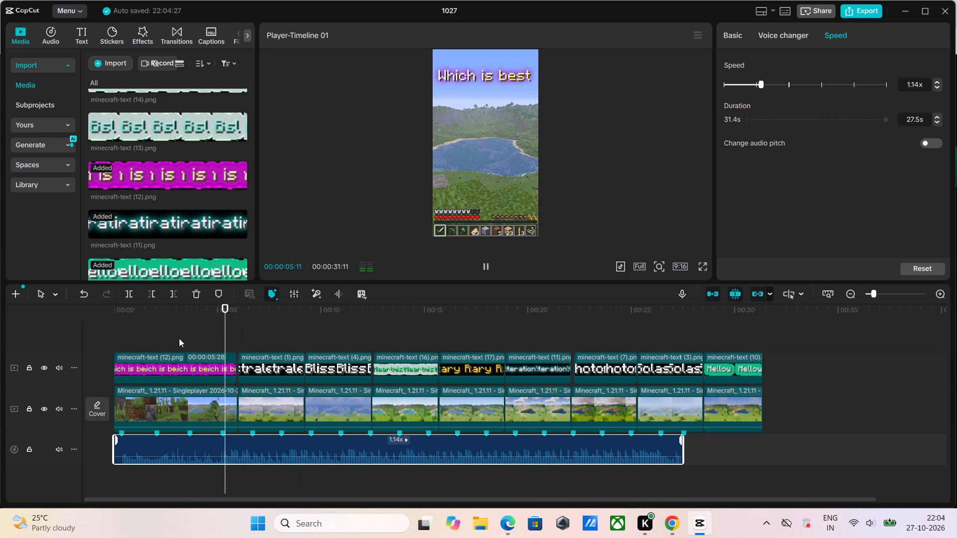
key(space)
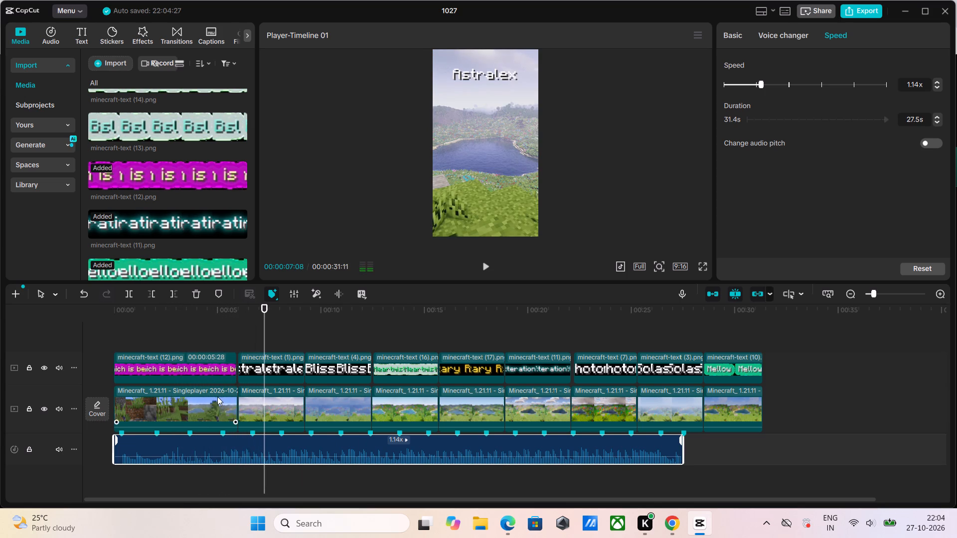
drag(263, 307, 130, 369)
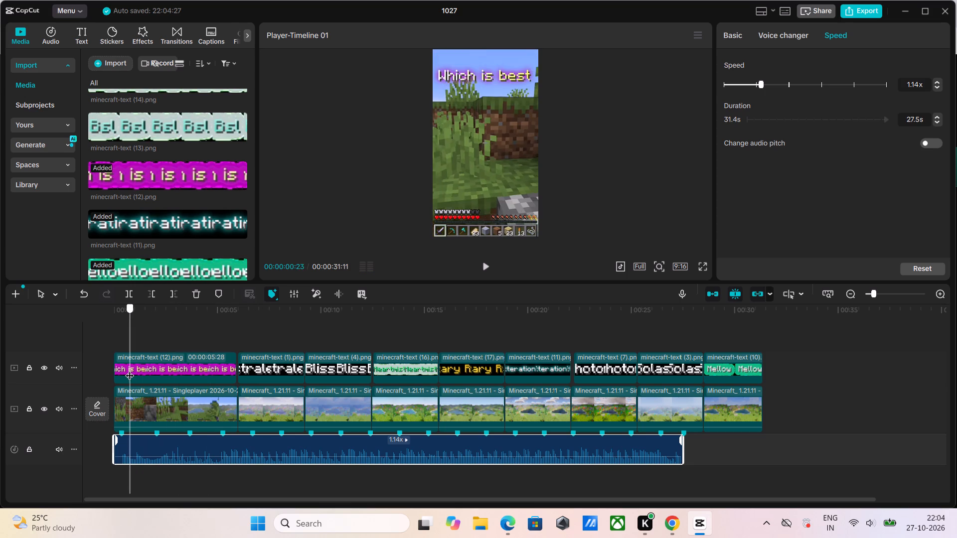
drag(130, 369, 146, 375)
drag(149, 375, 128, 382)
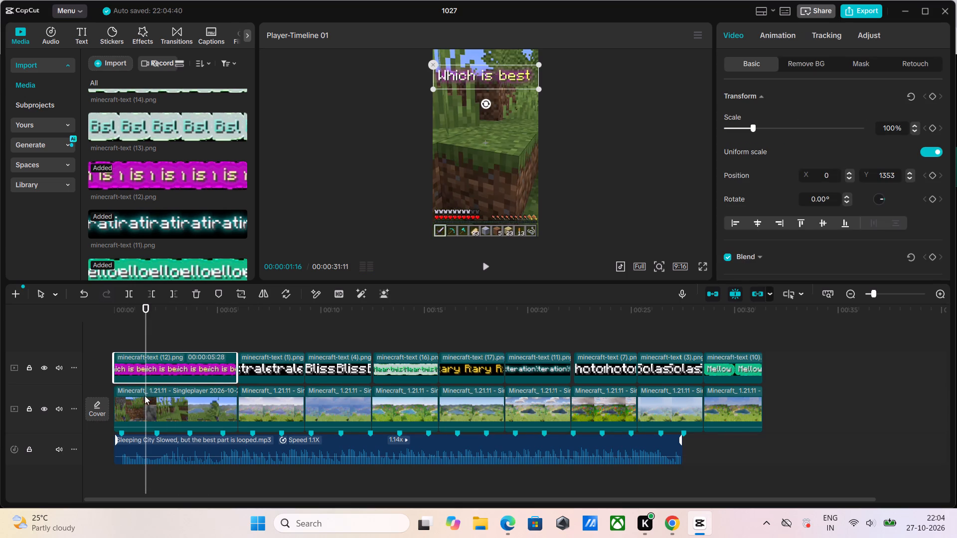
Trim the start of the opening gameplay clip so it ends on the beat marker at about 5 seconds, and play through it.
click(126, 410)
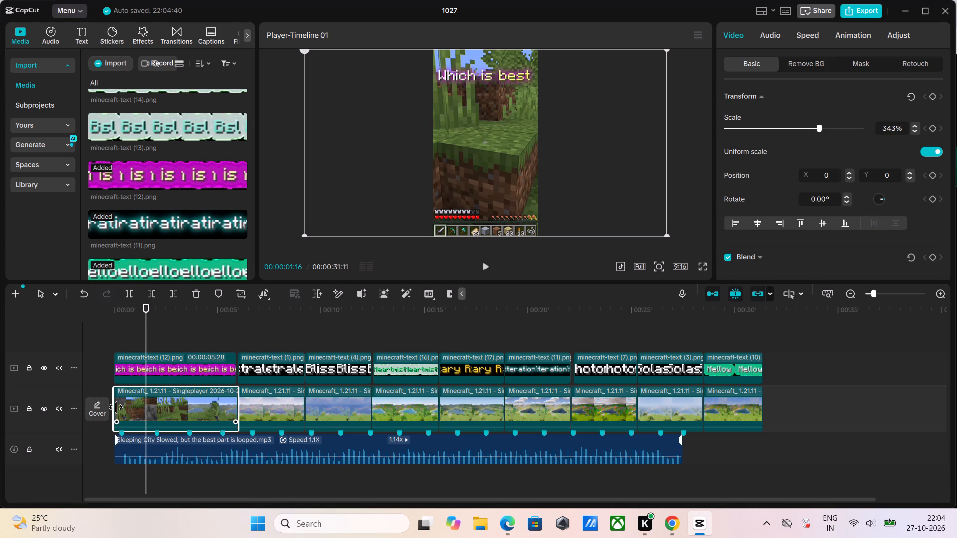
drag(115, 407, 121, 408)
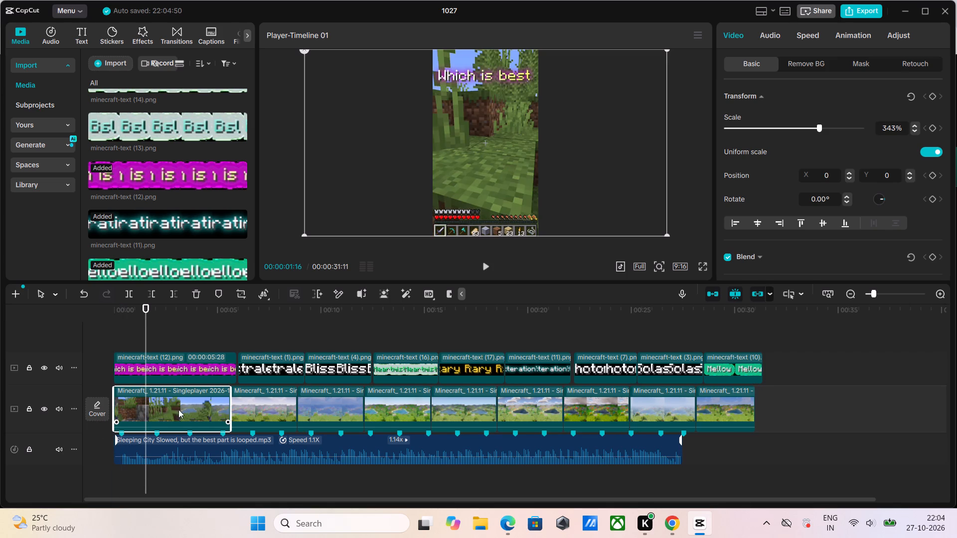
drag(114, 408, 119, 410)
drag(113, 409, 123, 411)
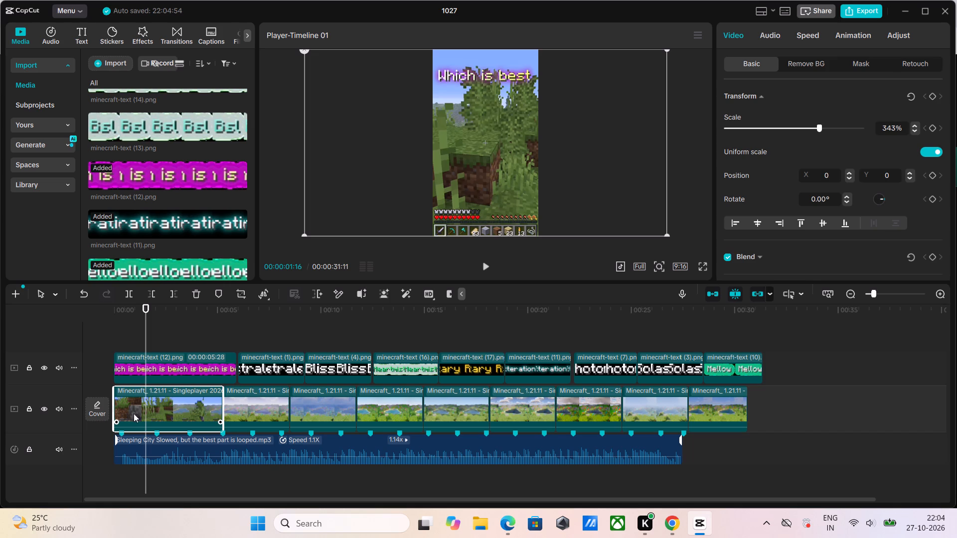
key(space)
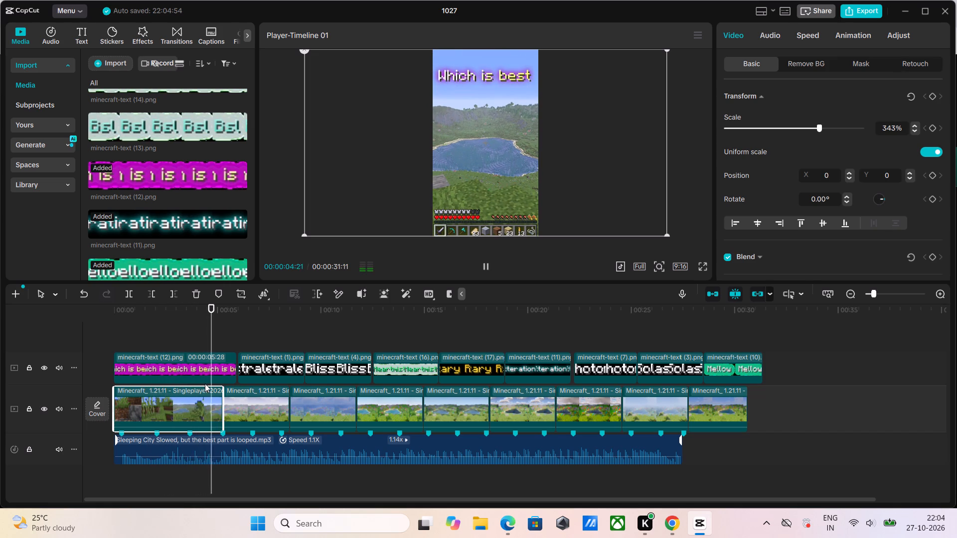
key(space)
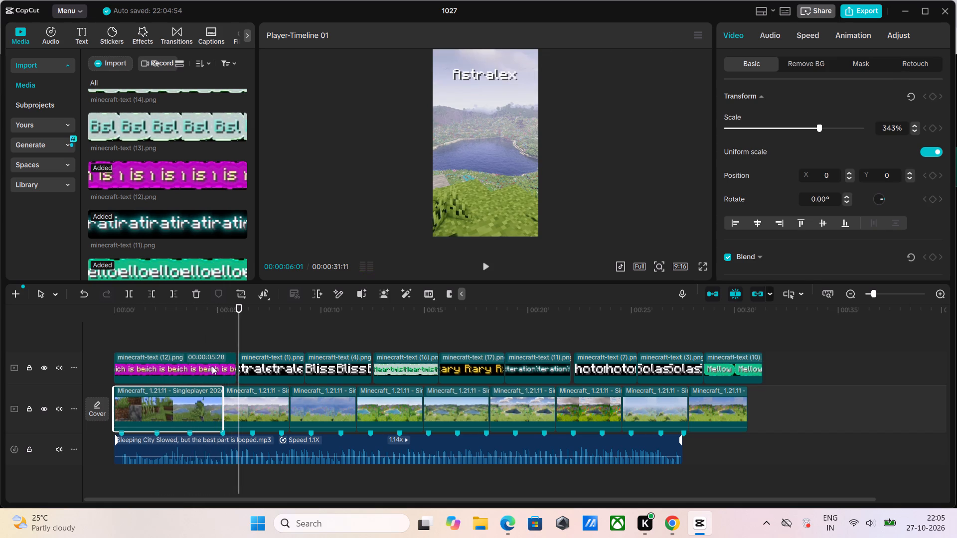
Shorten the "Which is best" label so it ends with the opening gameplay clip.
click(212, 366)
drag(236, 369, 228, 370)
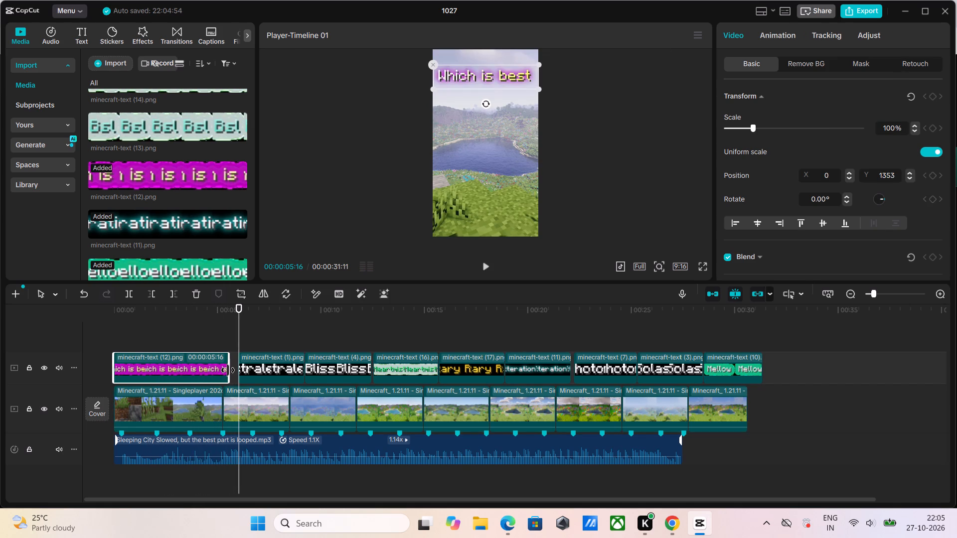
drag(228, 370, 225, 370)
Trim the Astralex footage's end to the nearest earlier beat marker and fit the Astralex label directly above it.
click(272, 412)
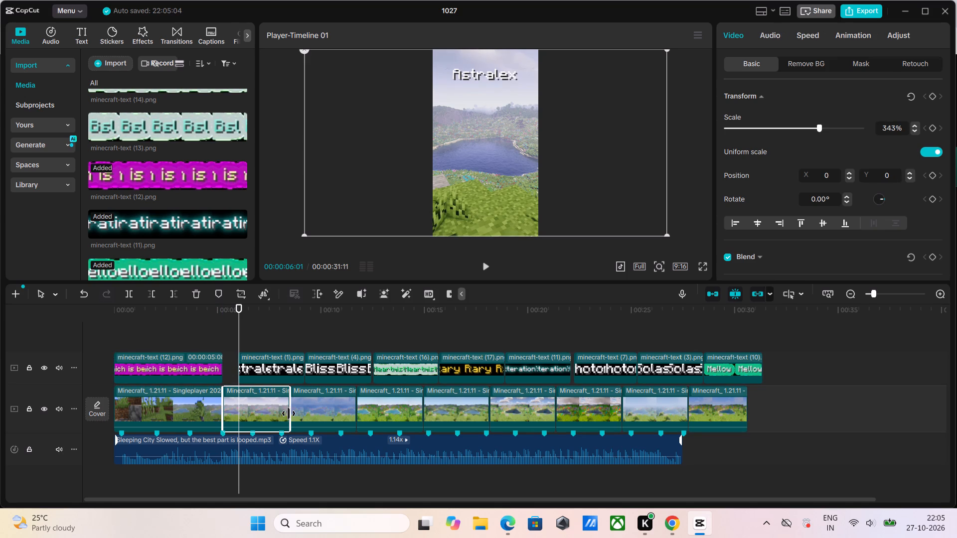
drag(289, 413, 281, 414)
drag(267, 362, 257, 367)
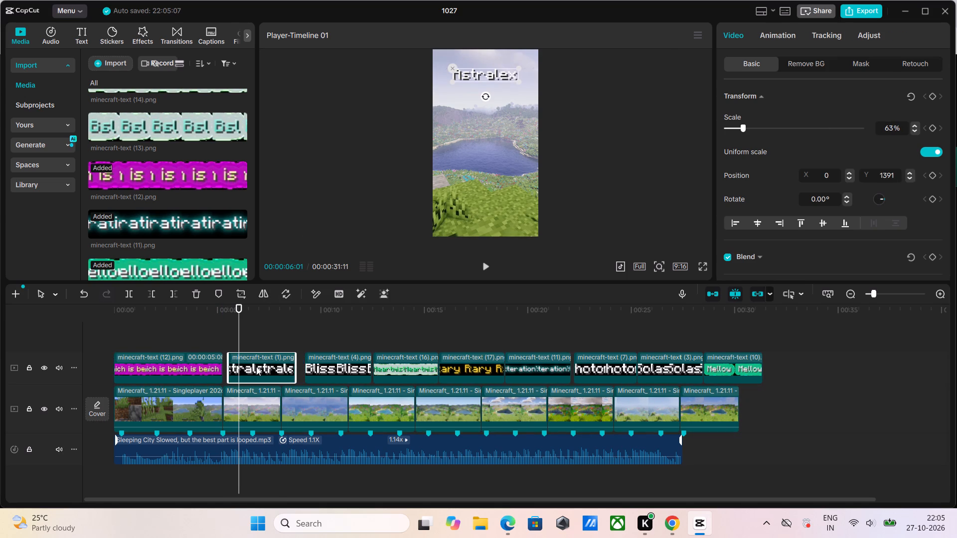
click(256, 367)
drag(263, 365, 256, 367)
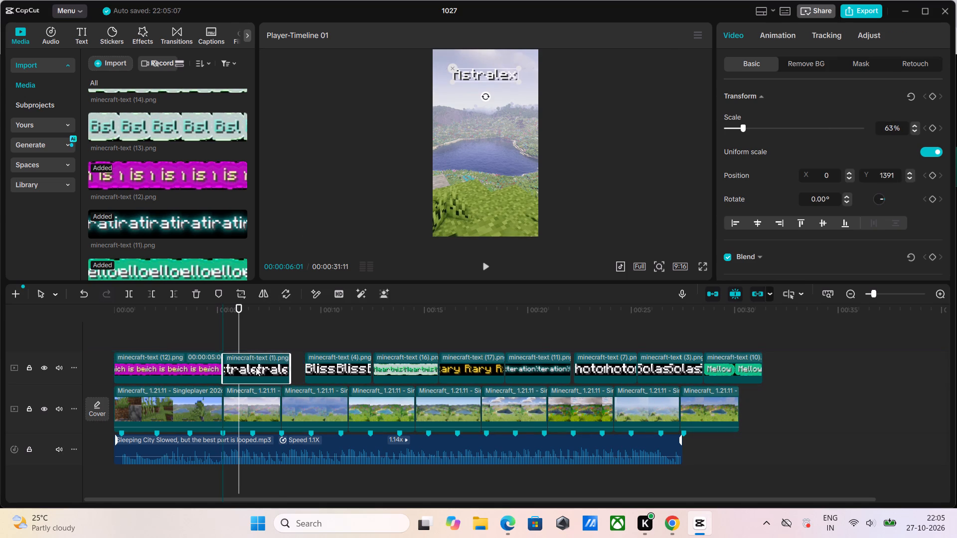
drag(256, 367, 258, 367)
drag(288, 369, 282, 370)
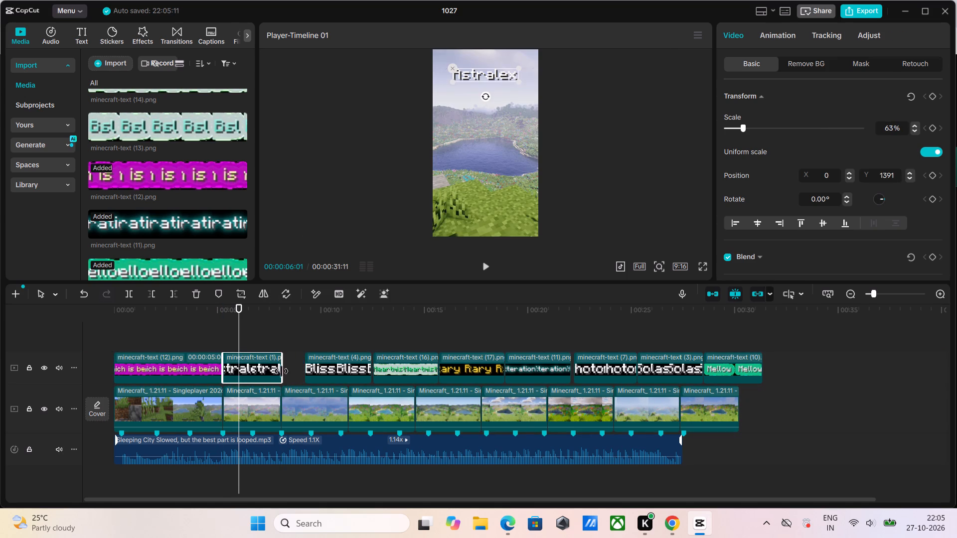
Move the Bliss label against the Astralex label and trim the Bliss footage and label to end on the same beat marker.
drag(325, 369, 305, 370)
click(336, 411)
click(346, 410)
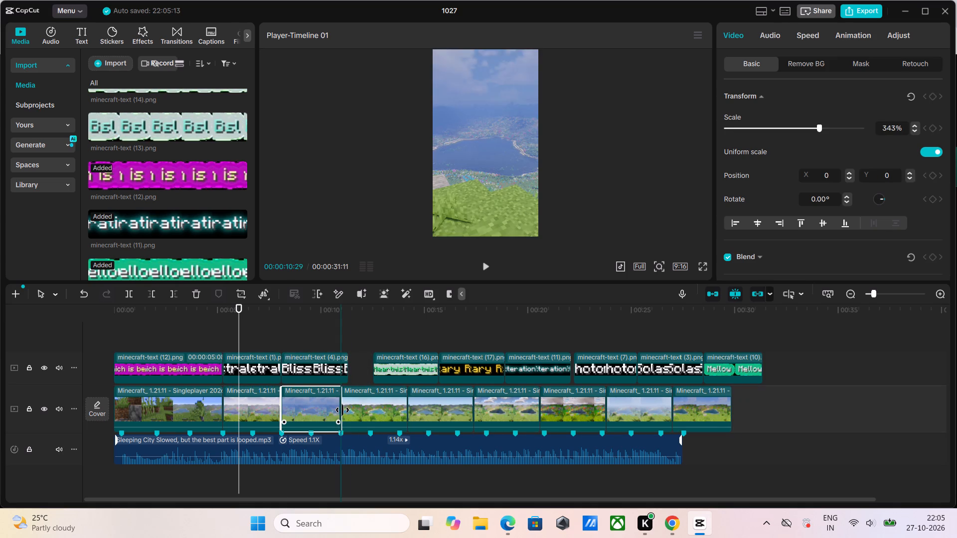
click(342, 375)
drag(348, 370, 341, 373)
Trim the Heartmist footage's end to the beat marker, and move and shorten its label to match the clip.
click(378, 408)
drag(409, 409, 398, 414)
drag(403, 369, 376, 371)
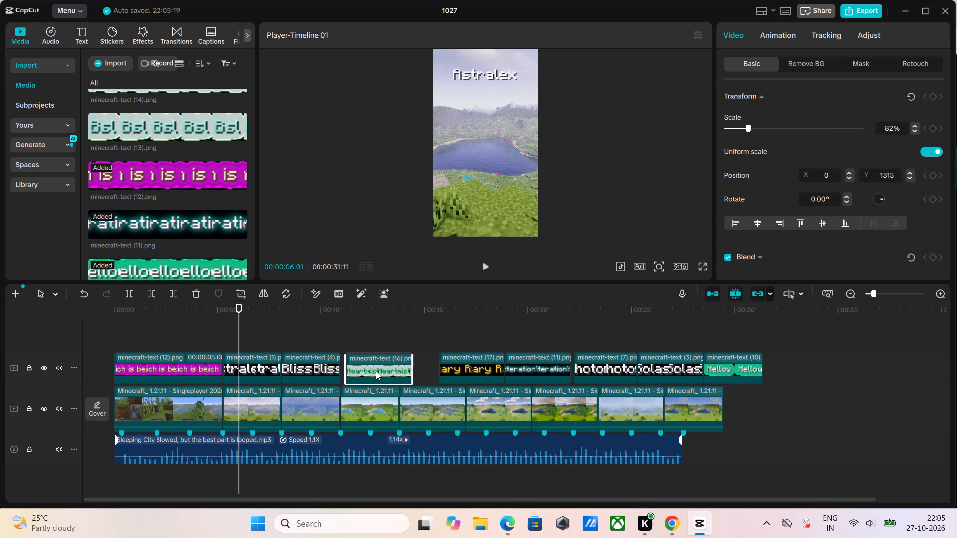
drag(376, 371, 373, 371)
drag(405, 367, 398, 369)
Move the Complementary Reimagined label against the Heartmist label and trim its footage and label to end on the same beat marker.
drag(462, 374, 427, 375)
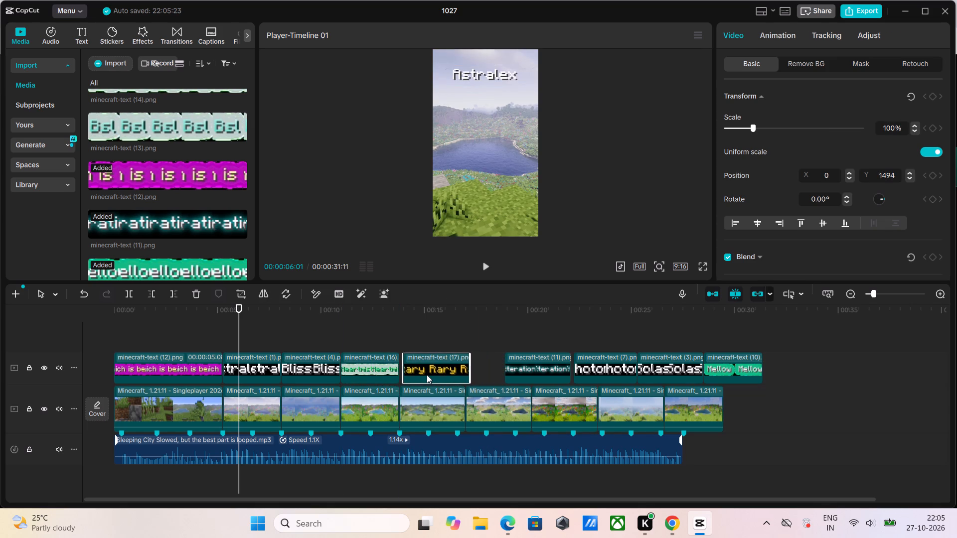
drag(427, 375, 426, 375)
click(453, 412)
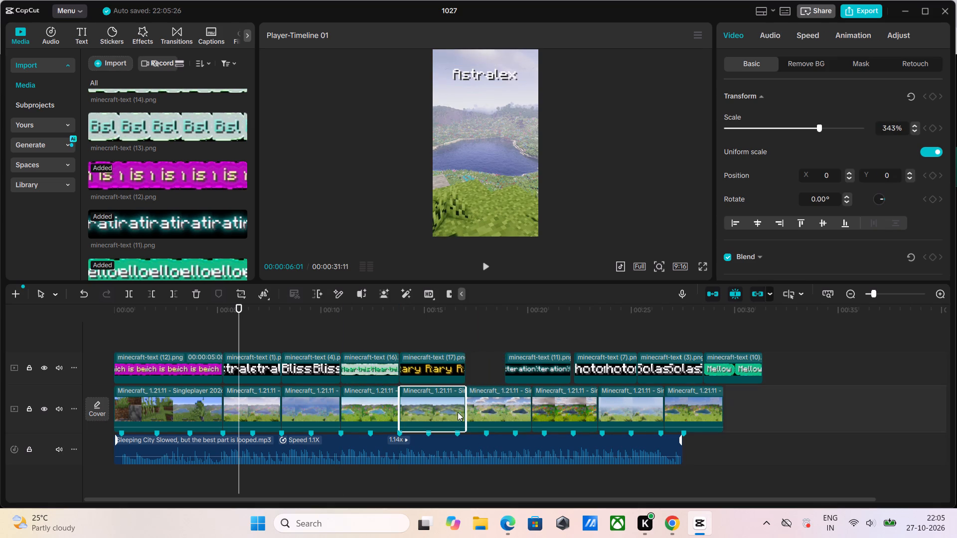
drag(464, 410, 457, 412)
click(459, 373)
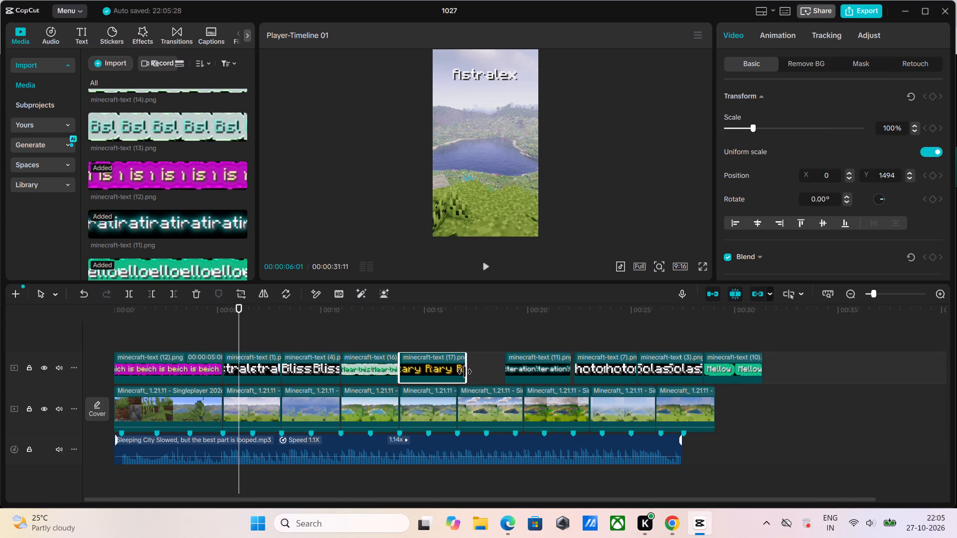
drag(465, 372, 460, 372)
Move the IterationT label over its footage and trim both label and clip to end on the same beat marker.
drag(524, 369, 482, 372)
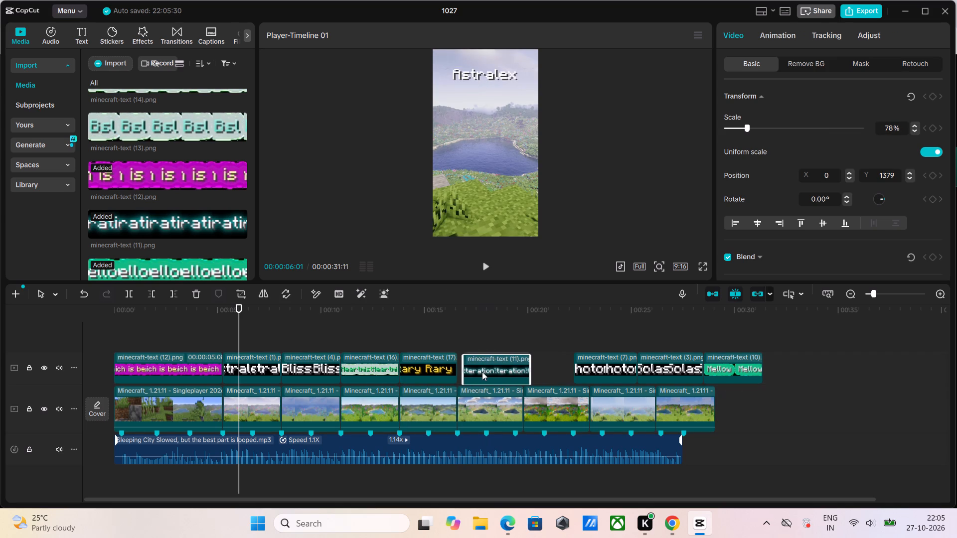
drag(482, 372, 480, 371)
drag(525, 371, 514, 372)
click(518, 411)
drag(524, 408, 515, 411)
Trim the Photon footage's end to the beat marker, and move and shorten the Photon label to match it.
click(546, 402)
drag(581, 412, 574, 415)
drag(604, 369, 546, 373)
drag(579, 373, 573, 374)
Trim the Solas footage to end on its beat marker and the Mellow footage to end with the song.
click(616, 401)
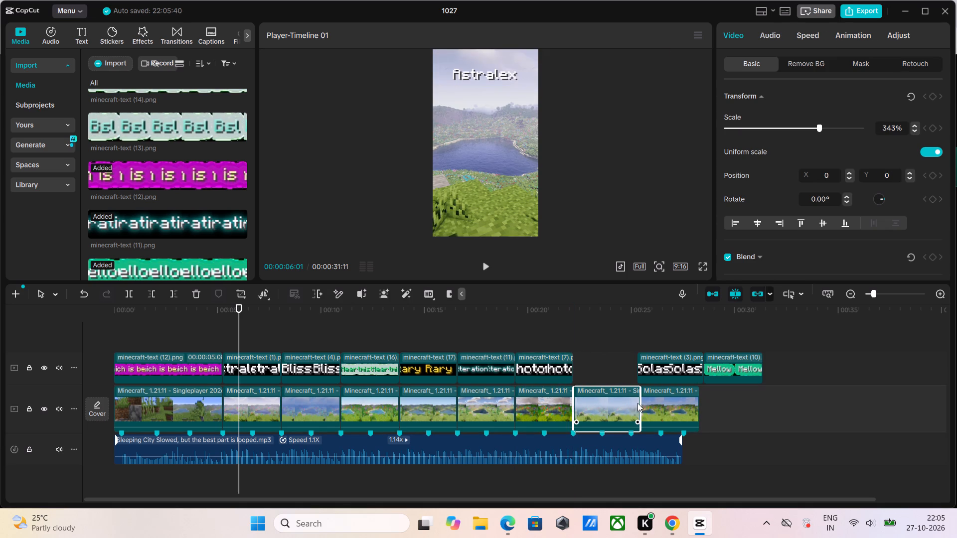
click(638, 403)
drag(638, 404, 631, 408)
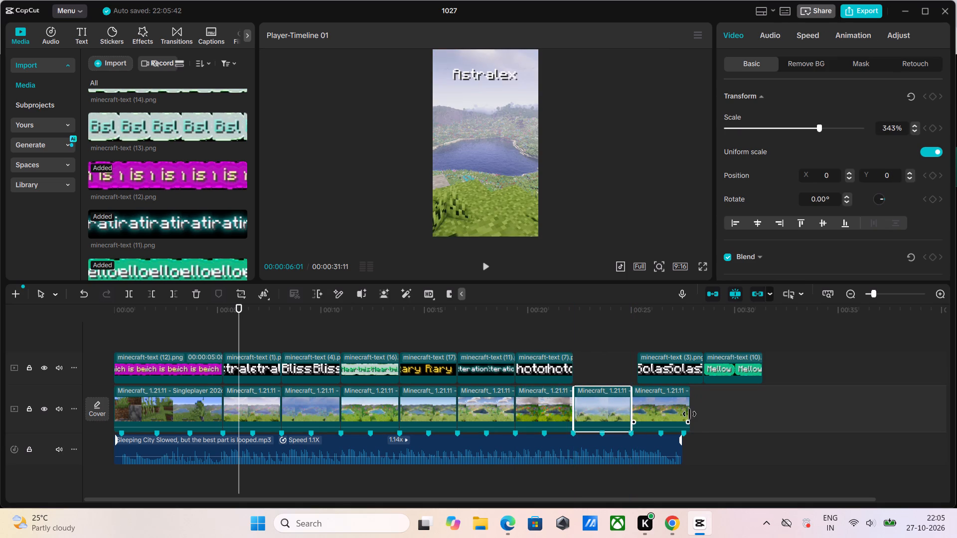
click(689, 413)
Move the Solas and Mellow labels over their footage and shorten each to its clip's length.
drag(670, 370, 635, 376)
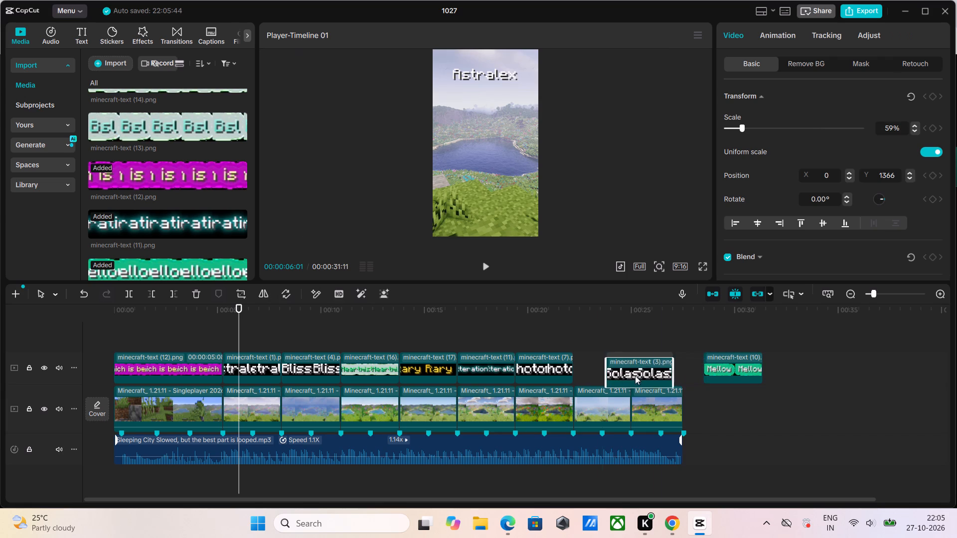
drag(635, 376, 610, 372)
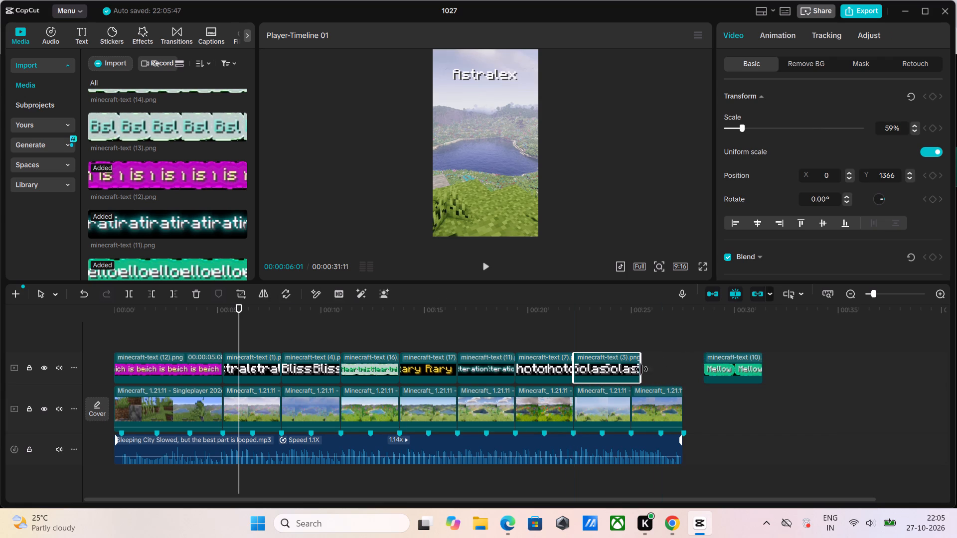
drag(641, 369, 632, 373)
drag(724, 365, 667, 371)
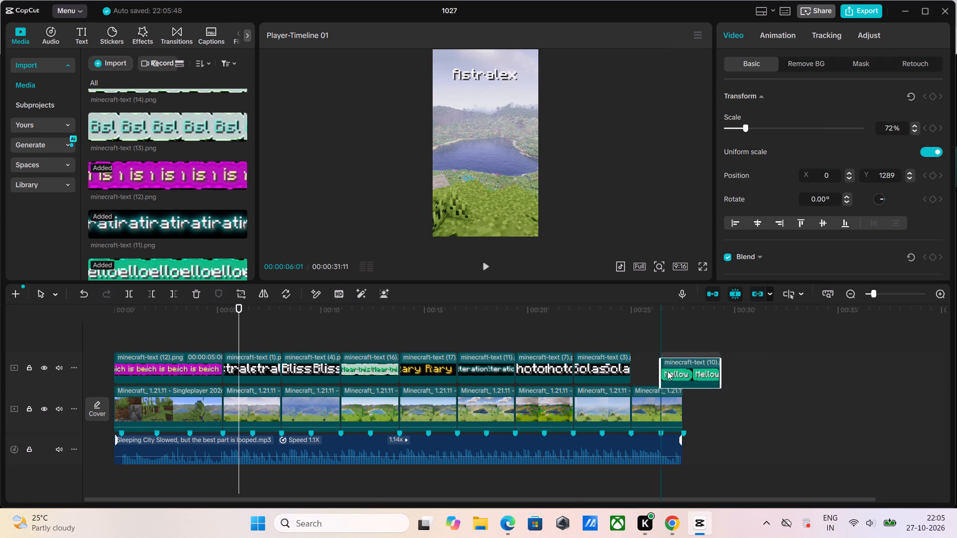
drag(667, 371, 654, 367)
drag(688, 367, 680, 372)
Play the retimed edit from the Bliss section to check the cuts against the beats.
drag(617, 329, 312, 329)
key(space)
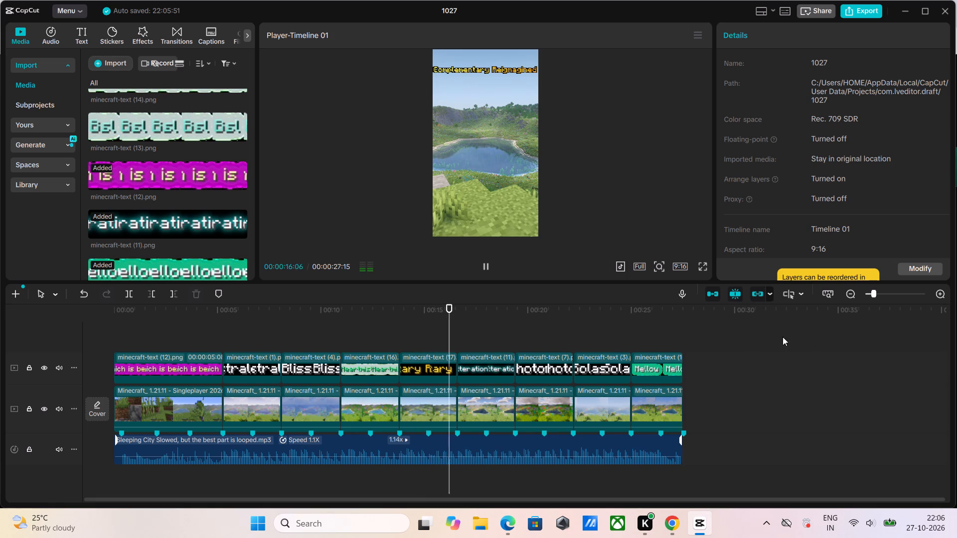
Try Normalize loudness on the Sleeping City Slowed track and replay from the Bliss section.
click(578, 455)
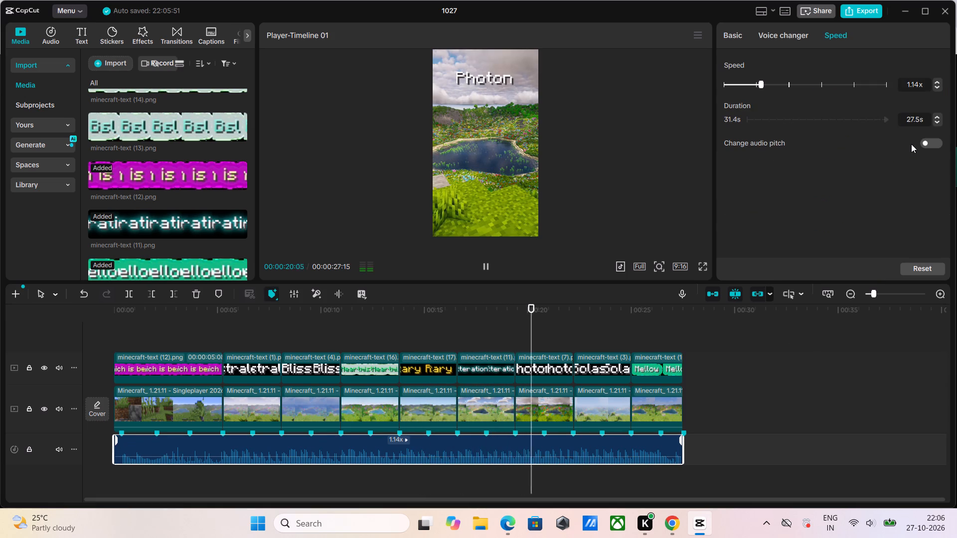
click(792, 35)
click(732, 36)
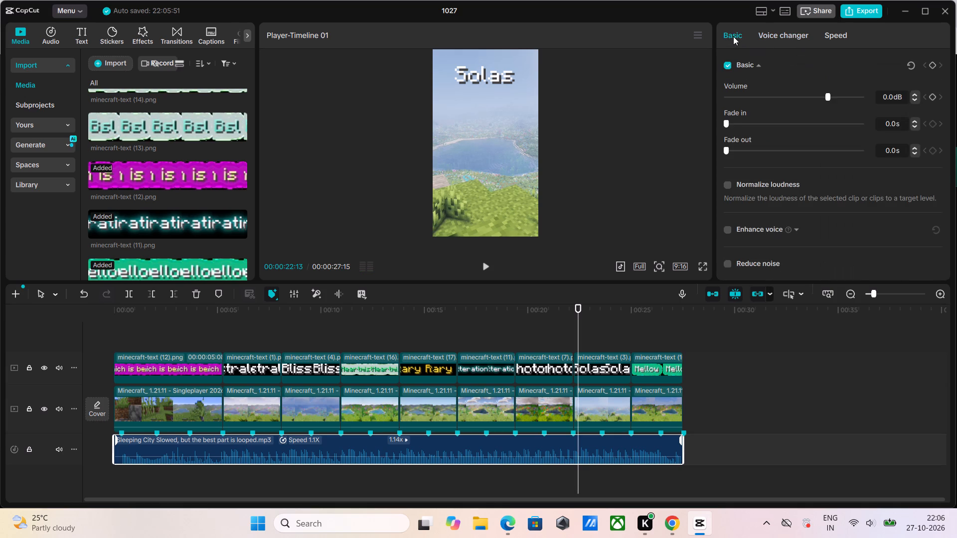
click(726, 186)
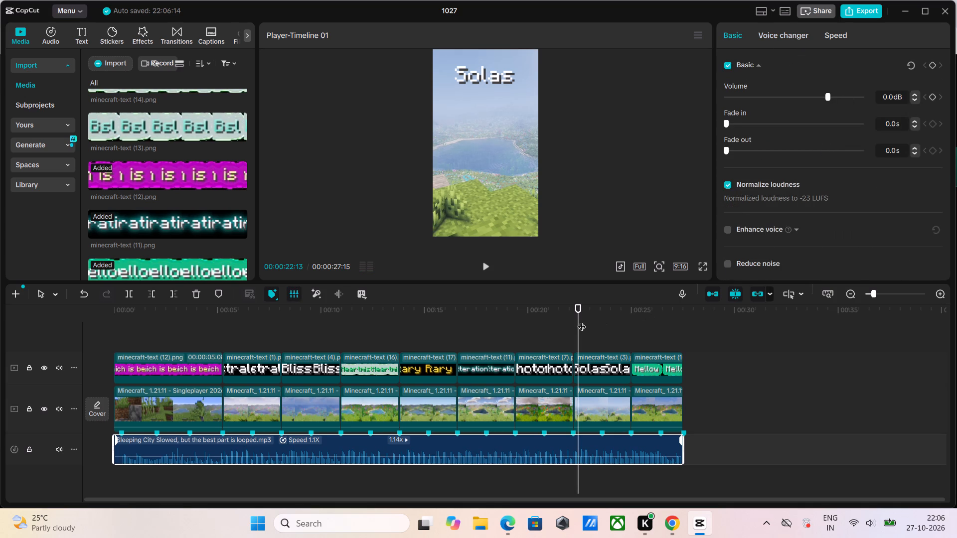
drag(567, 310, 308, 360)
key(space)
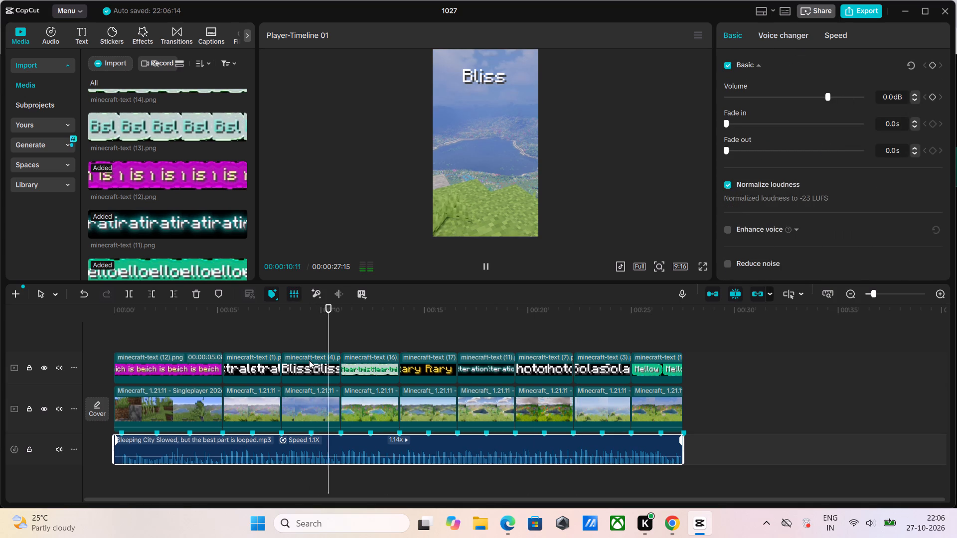
Turn on Enhance voice for the Sleeping City Slowed track and resume playback.
scroll(769, 200, down, 3)
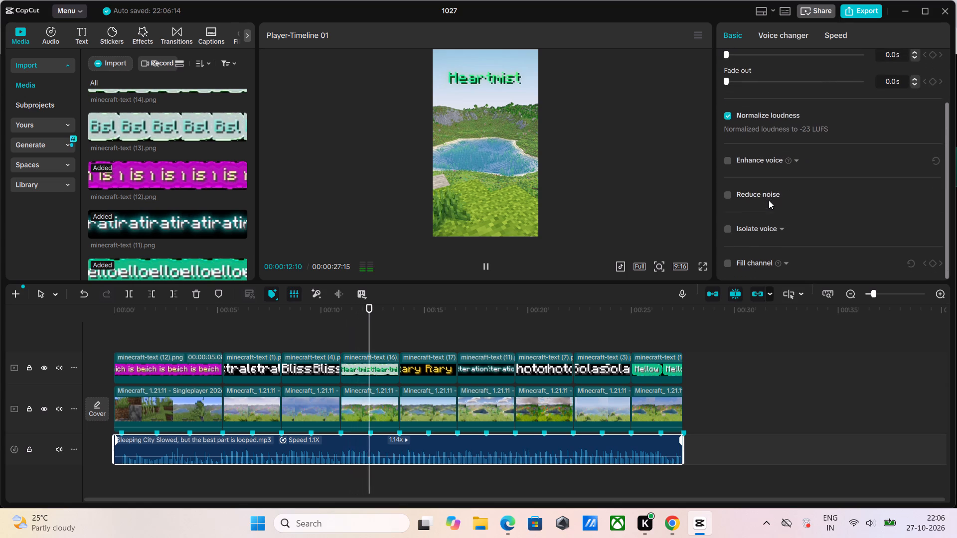
click(727, 163)
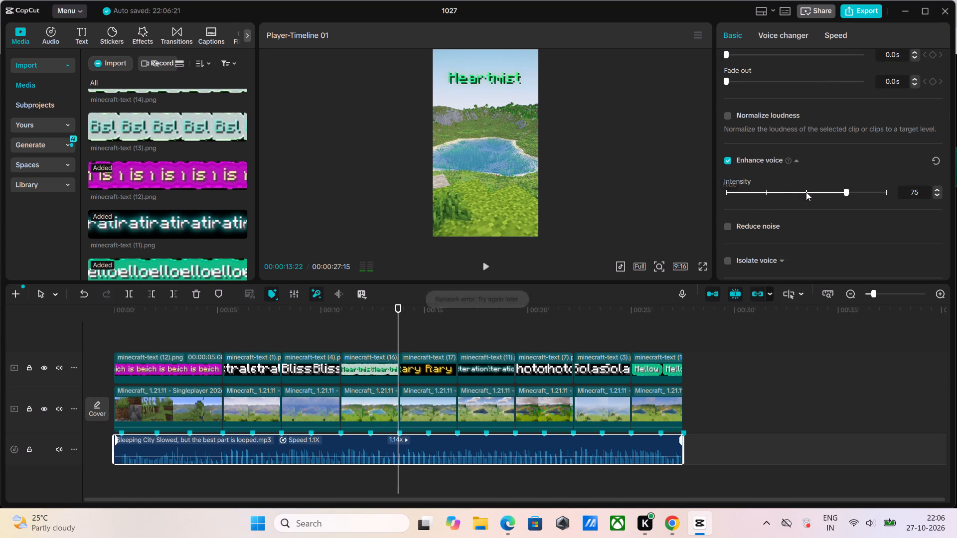
key(space)
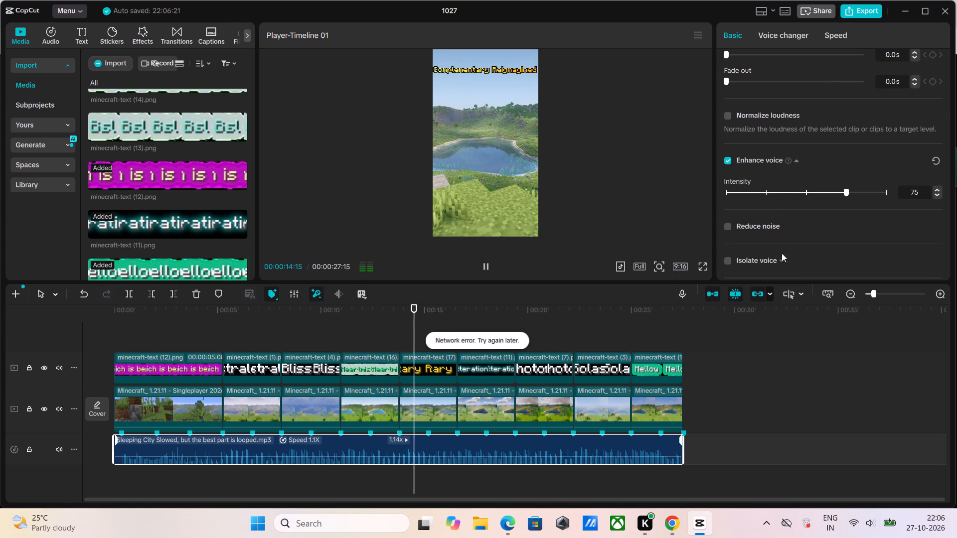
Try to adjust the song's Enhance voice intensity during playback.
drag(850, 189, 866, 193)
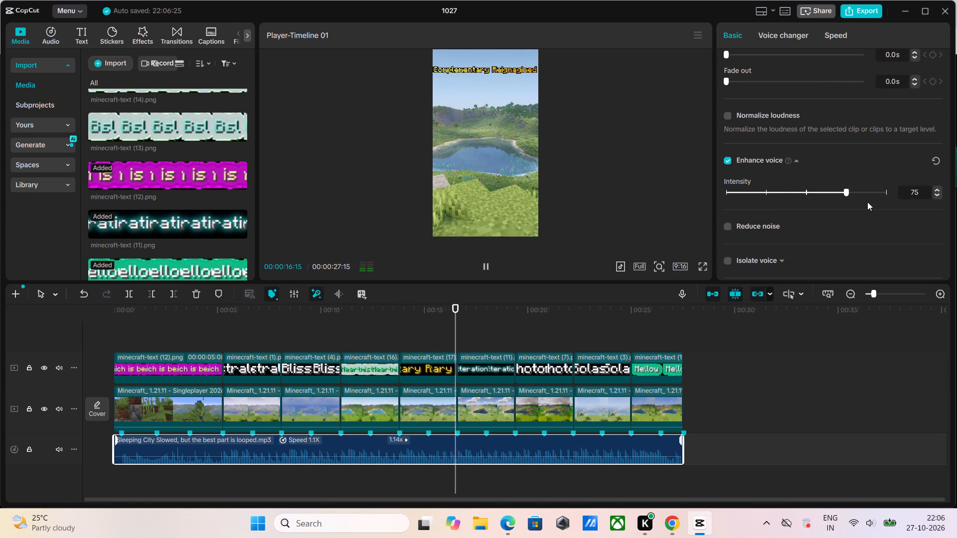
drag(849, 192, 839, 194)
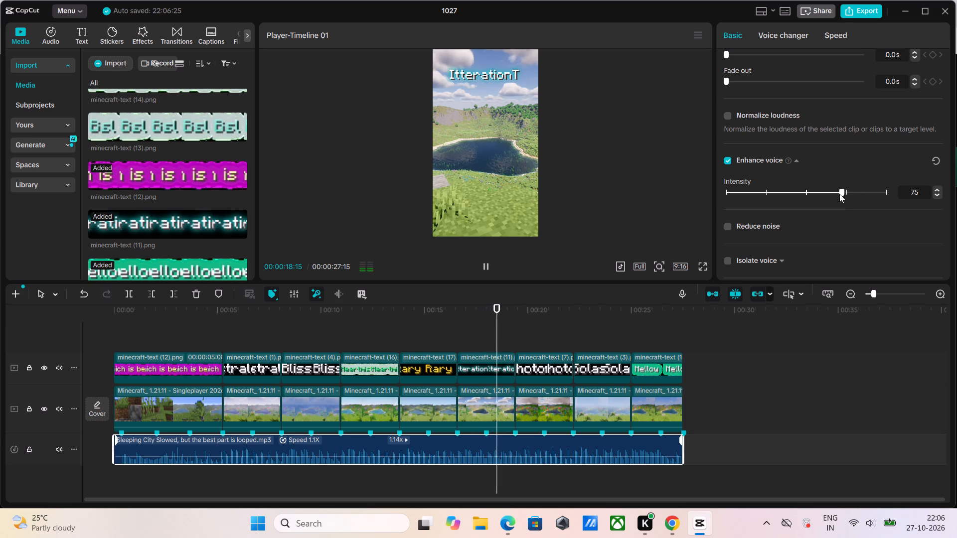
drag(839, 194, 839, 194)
Replay the second half of the edit through the Mellow section to check the song with Enhance voice on.
scroll(804, 244, down, 2)
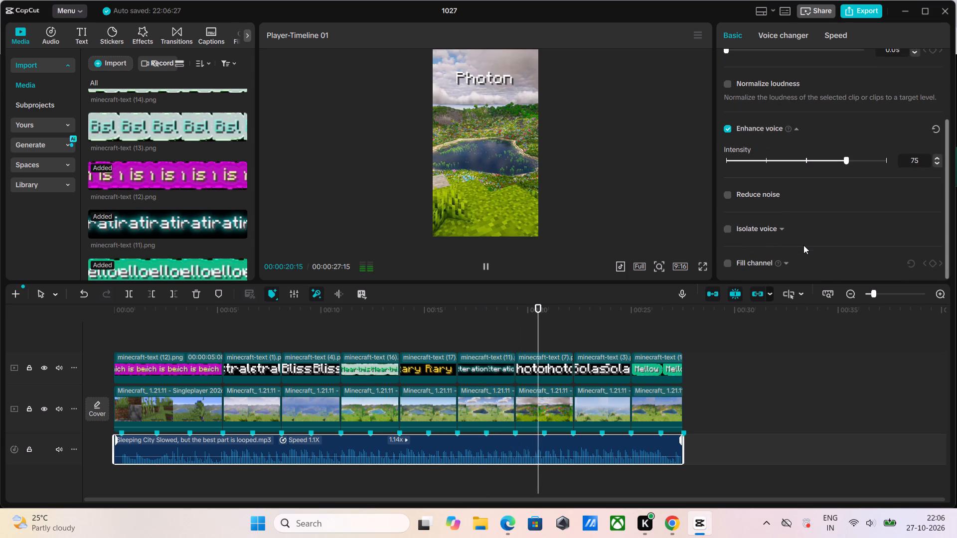
scroll(803, 245, down, 2)
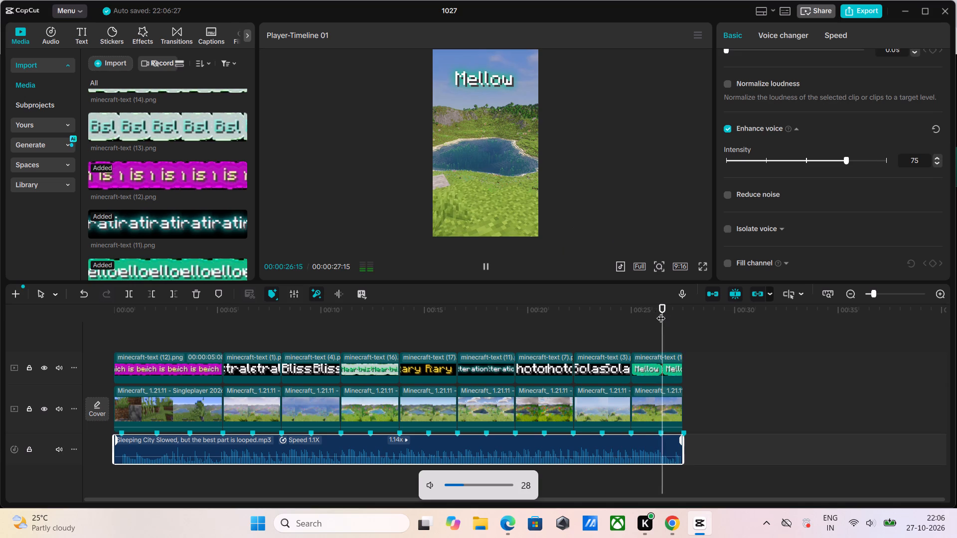
drag(680, 311, 442, 342)
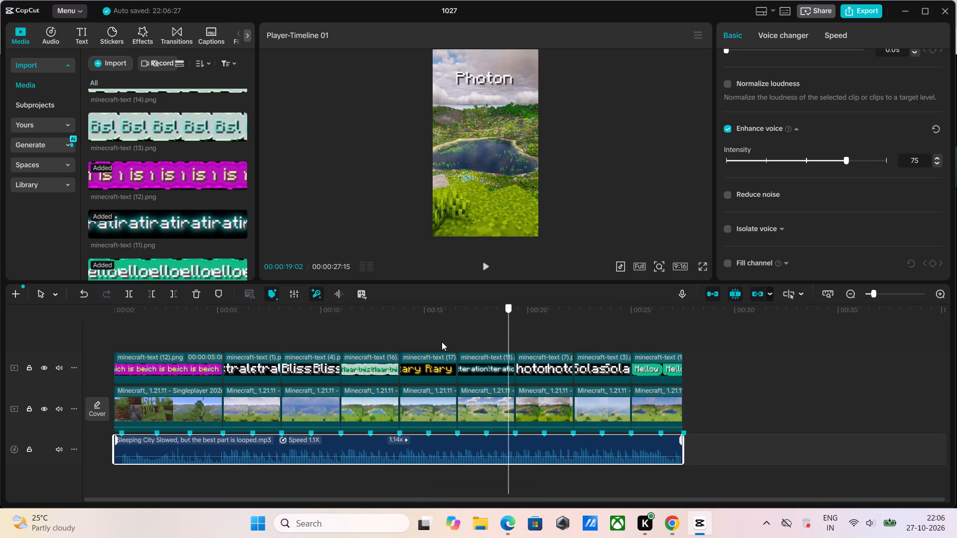
drag(442, 342, 403, 347)
key(space)
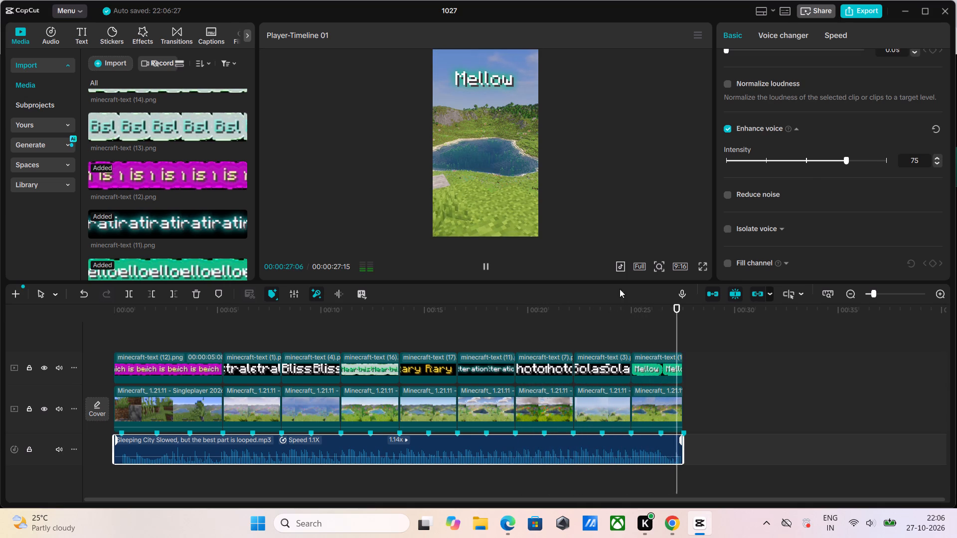
scroll(811, 178, up, 8)
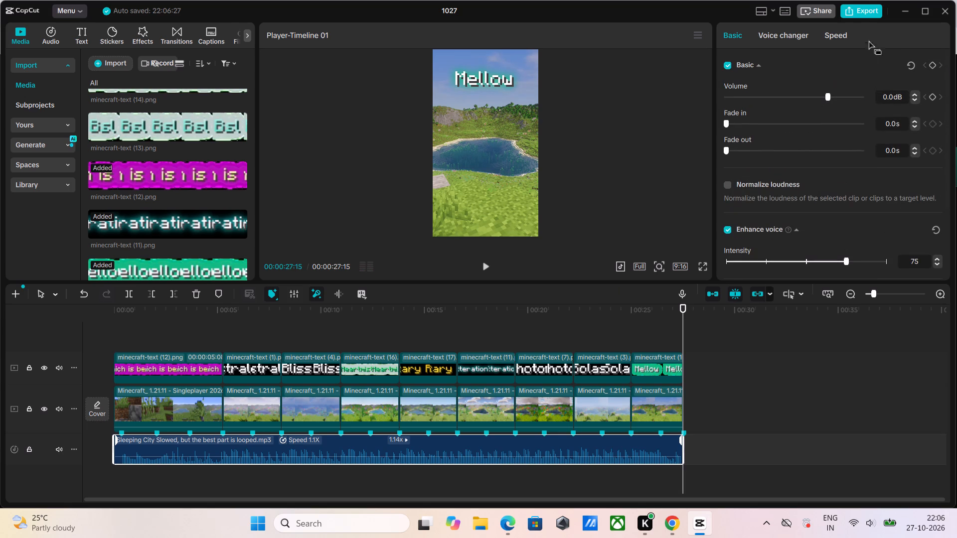
Export the 1027 video as a 4K H.264 mp4 with the frame rate set to 60fps.
click(861, 7)
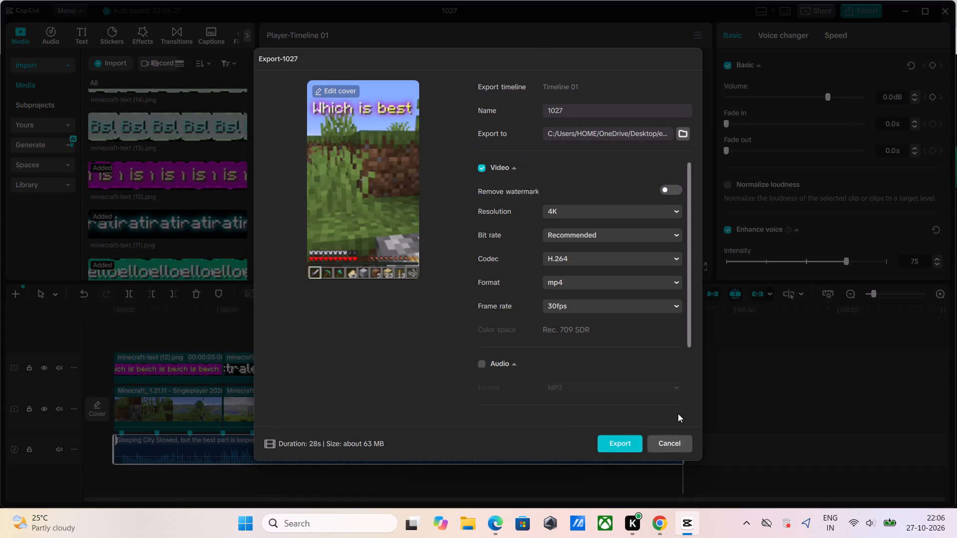
click(632, 313)
click(628, 304)
click(590, 452)
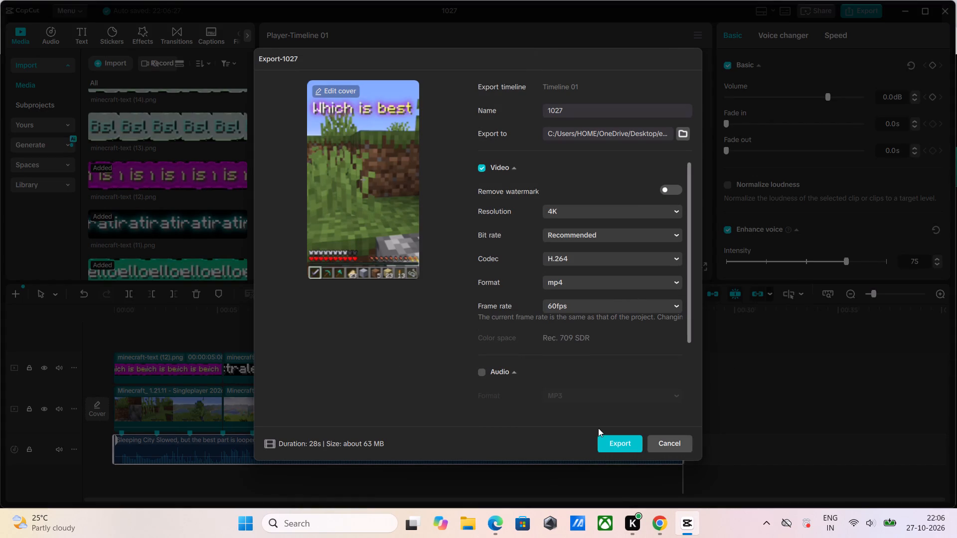
click(622, 446)
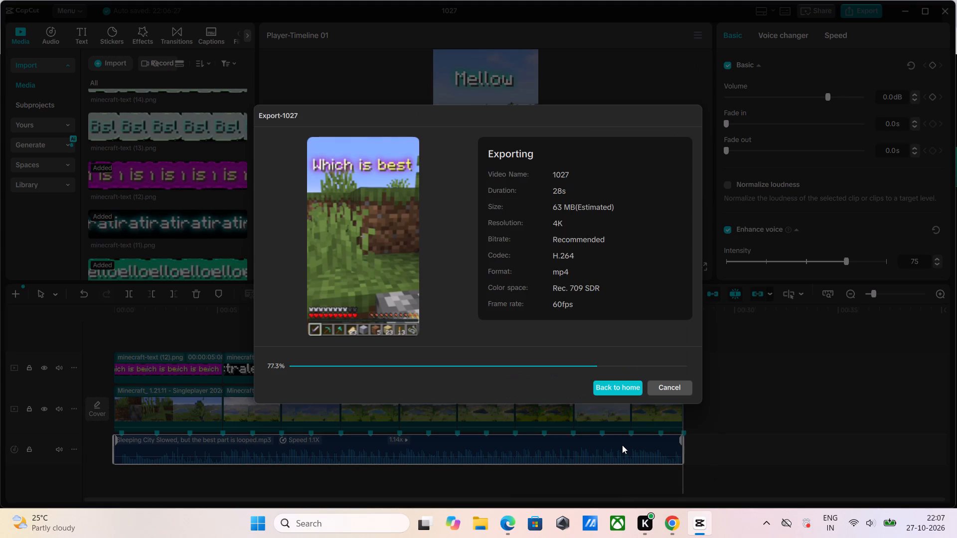